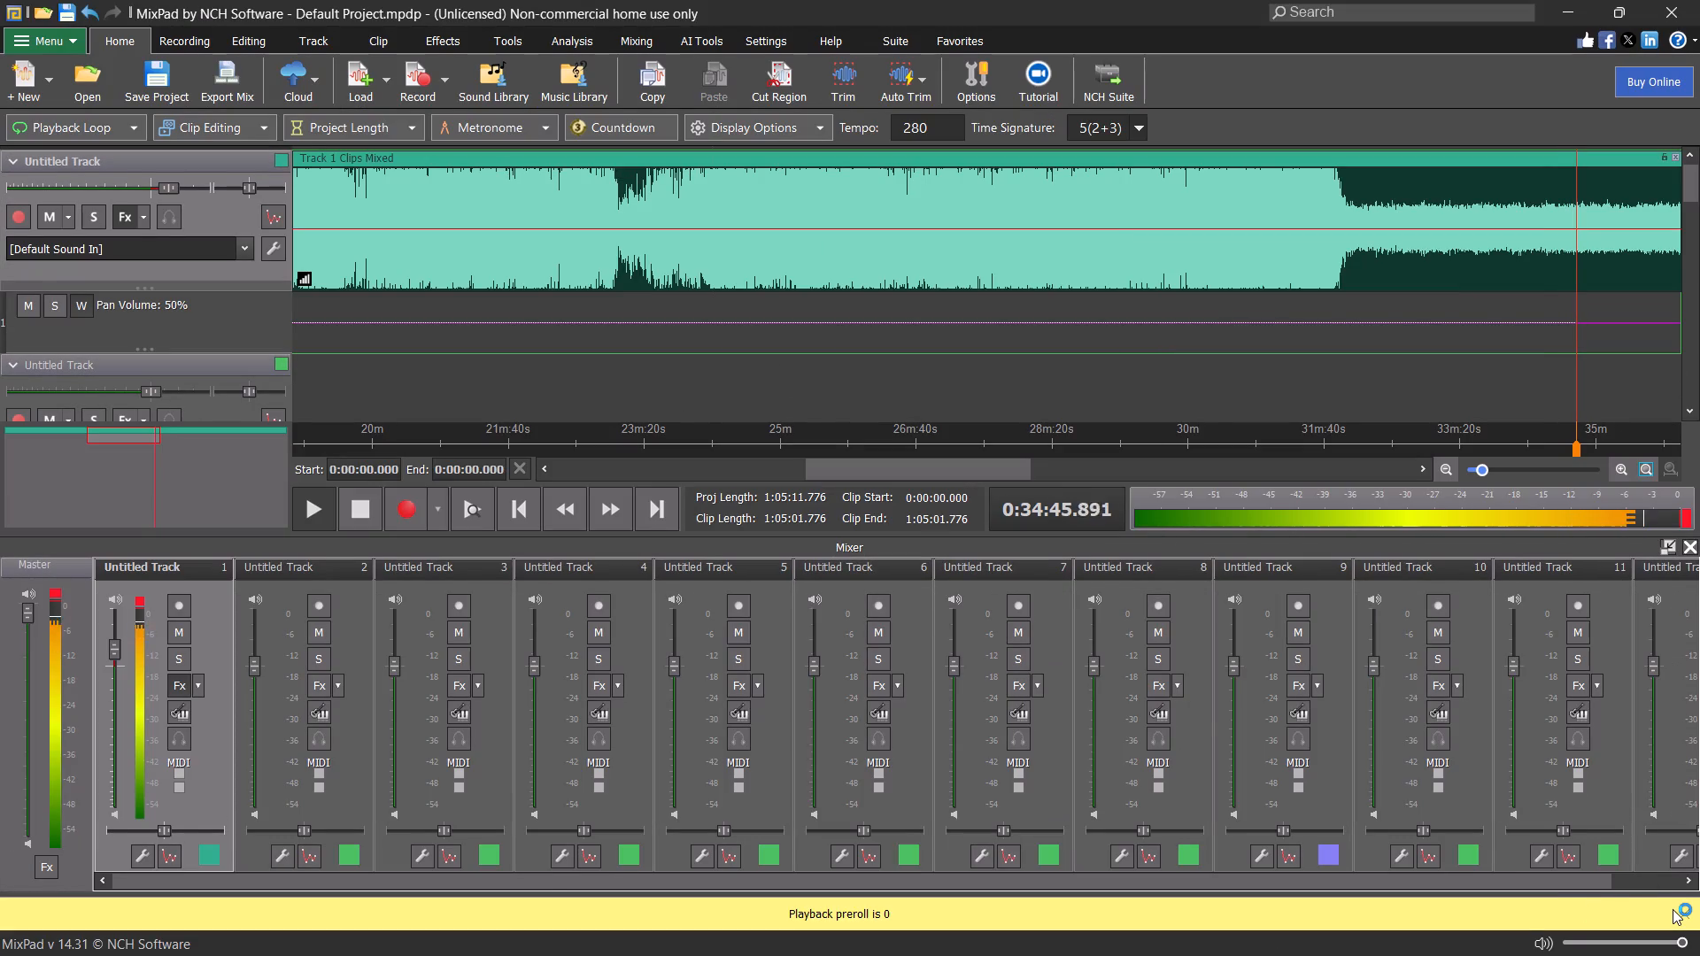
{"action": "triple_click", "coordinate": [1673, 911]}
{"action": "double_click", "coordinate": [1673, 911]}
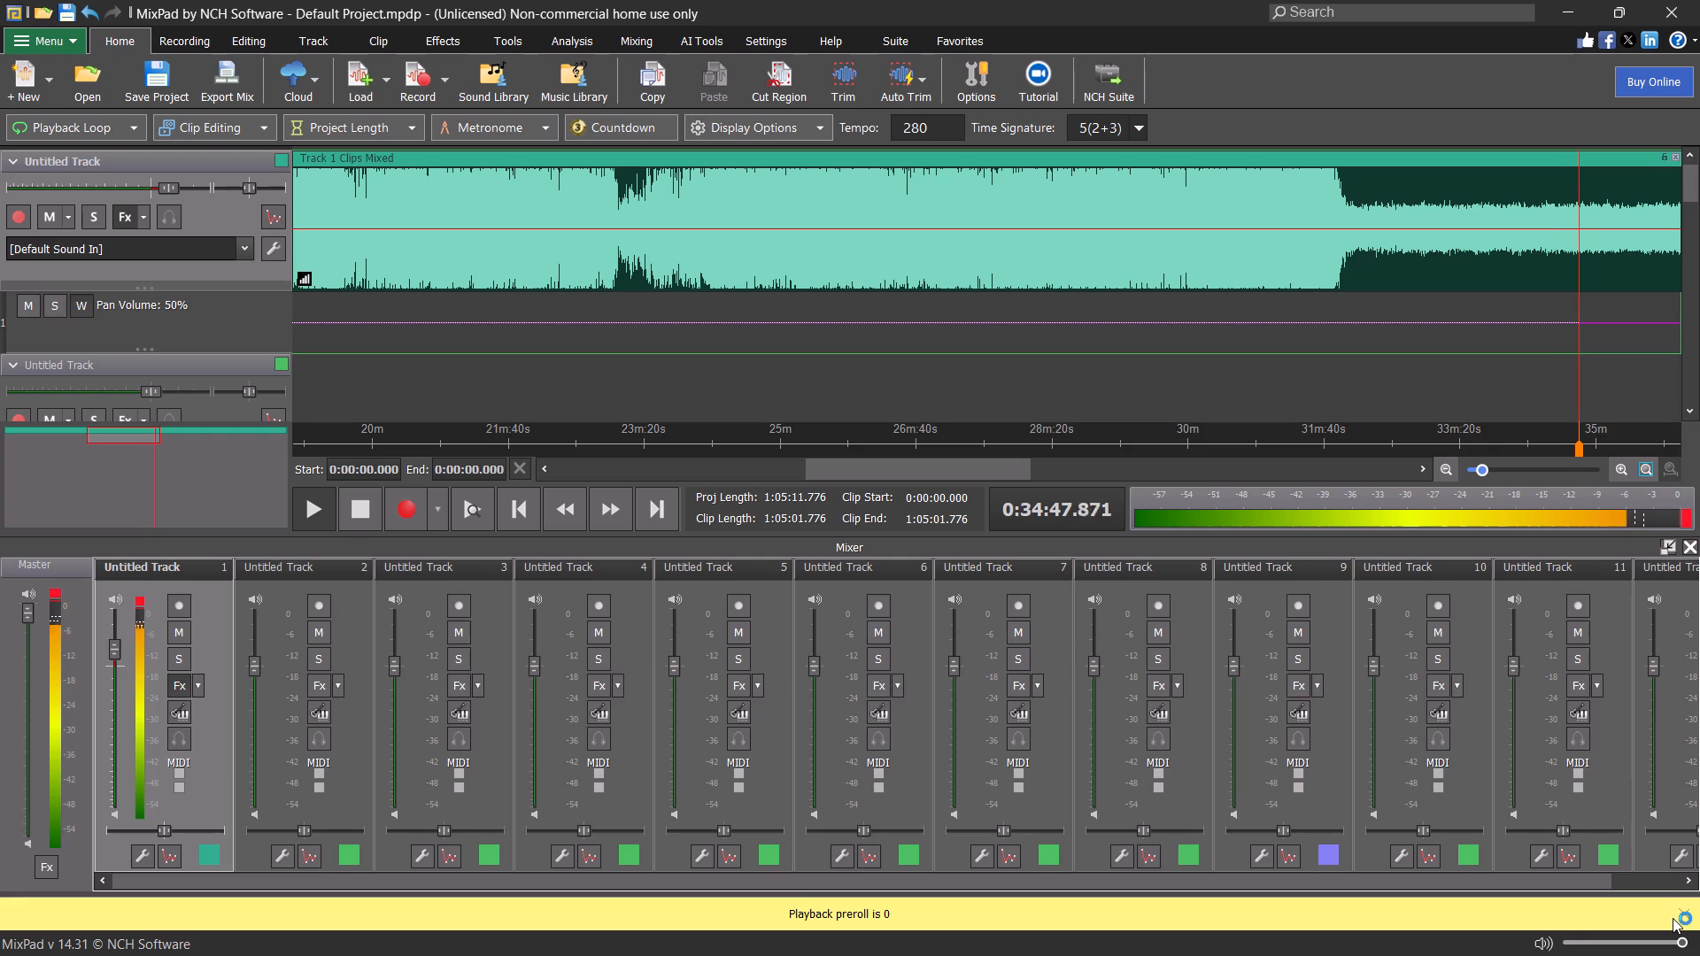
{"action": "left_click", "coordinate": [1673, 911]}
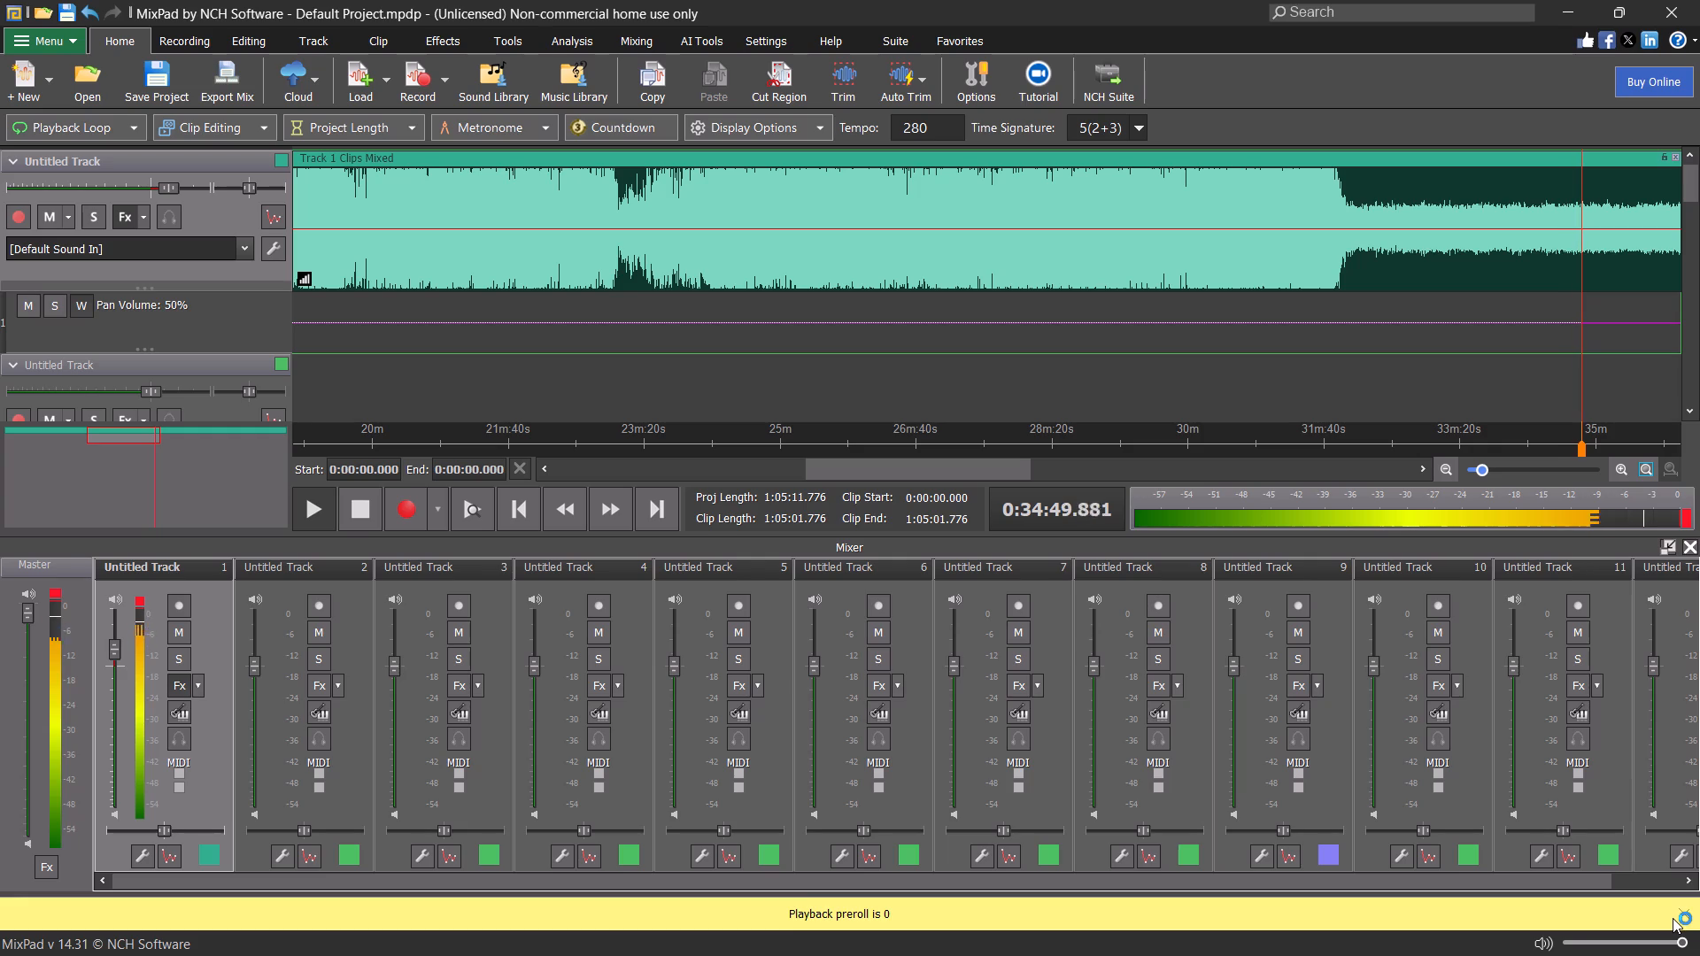
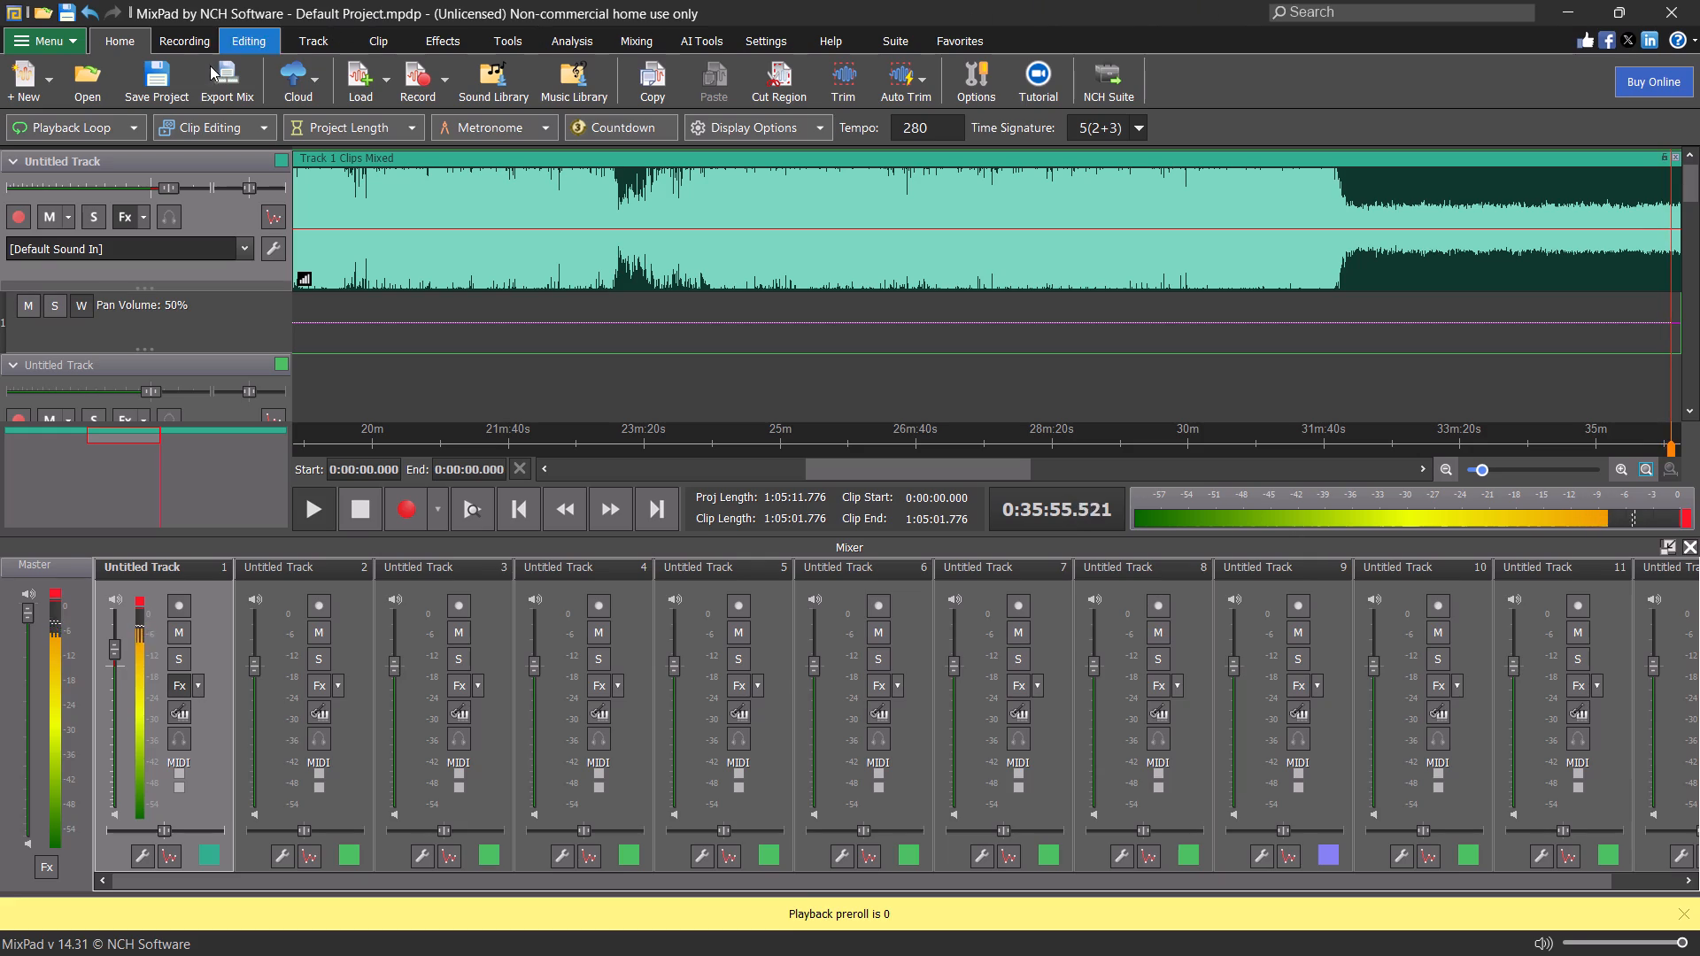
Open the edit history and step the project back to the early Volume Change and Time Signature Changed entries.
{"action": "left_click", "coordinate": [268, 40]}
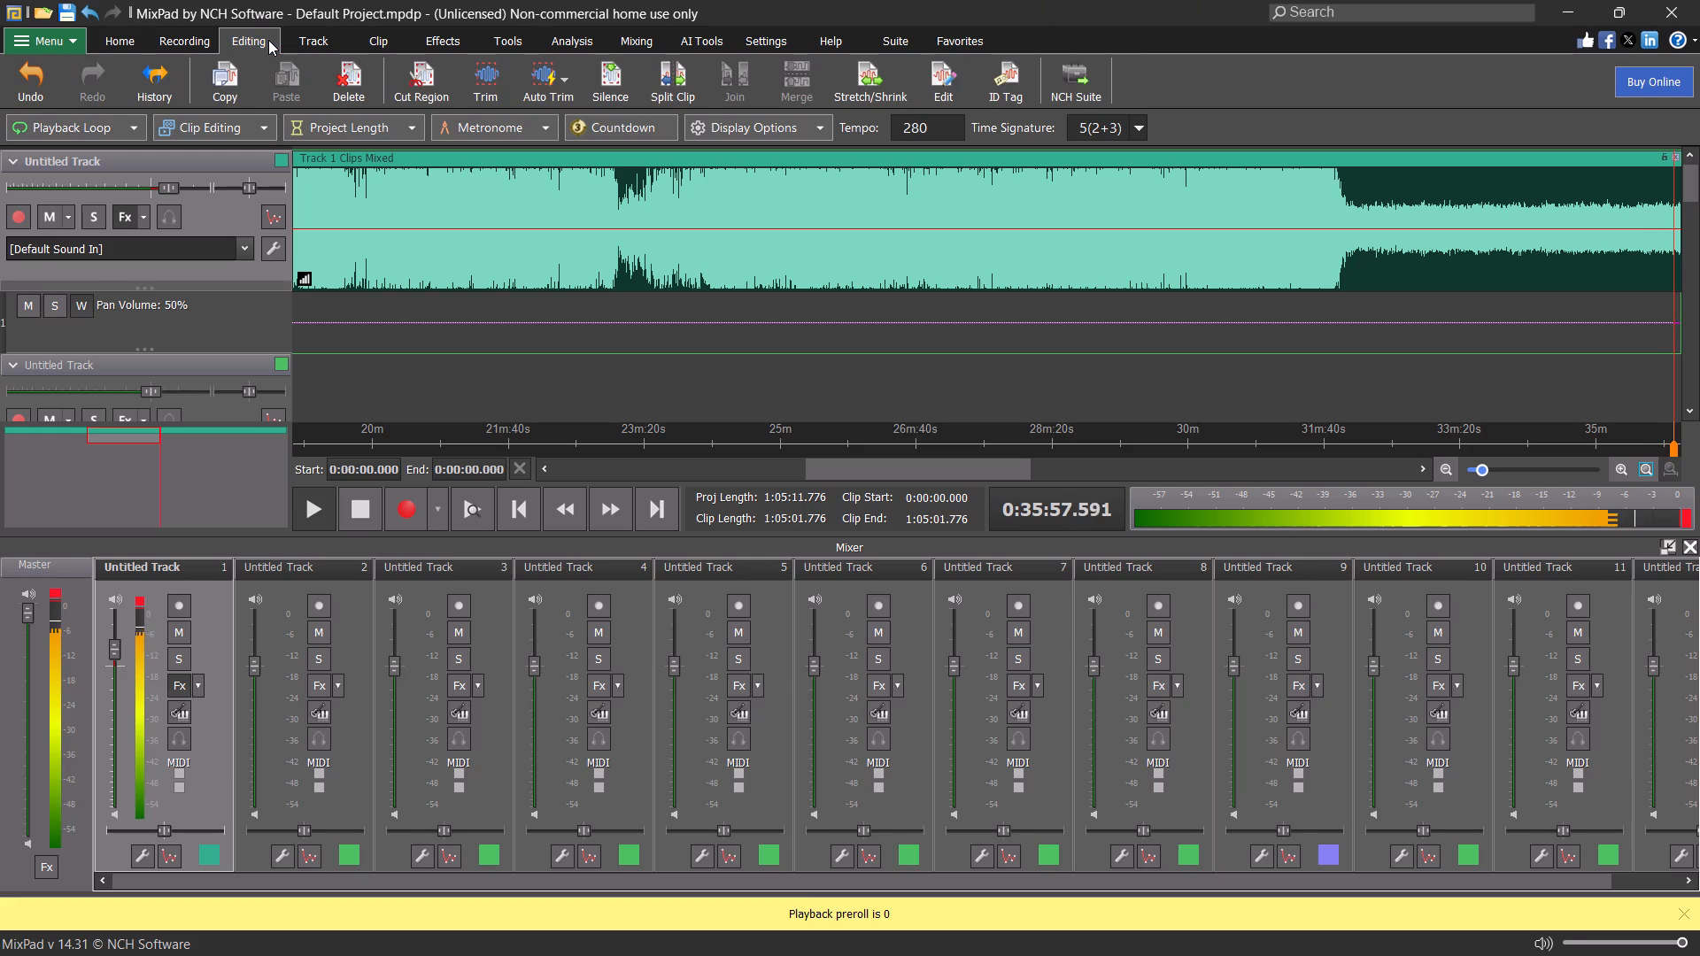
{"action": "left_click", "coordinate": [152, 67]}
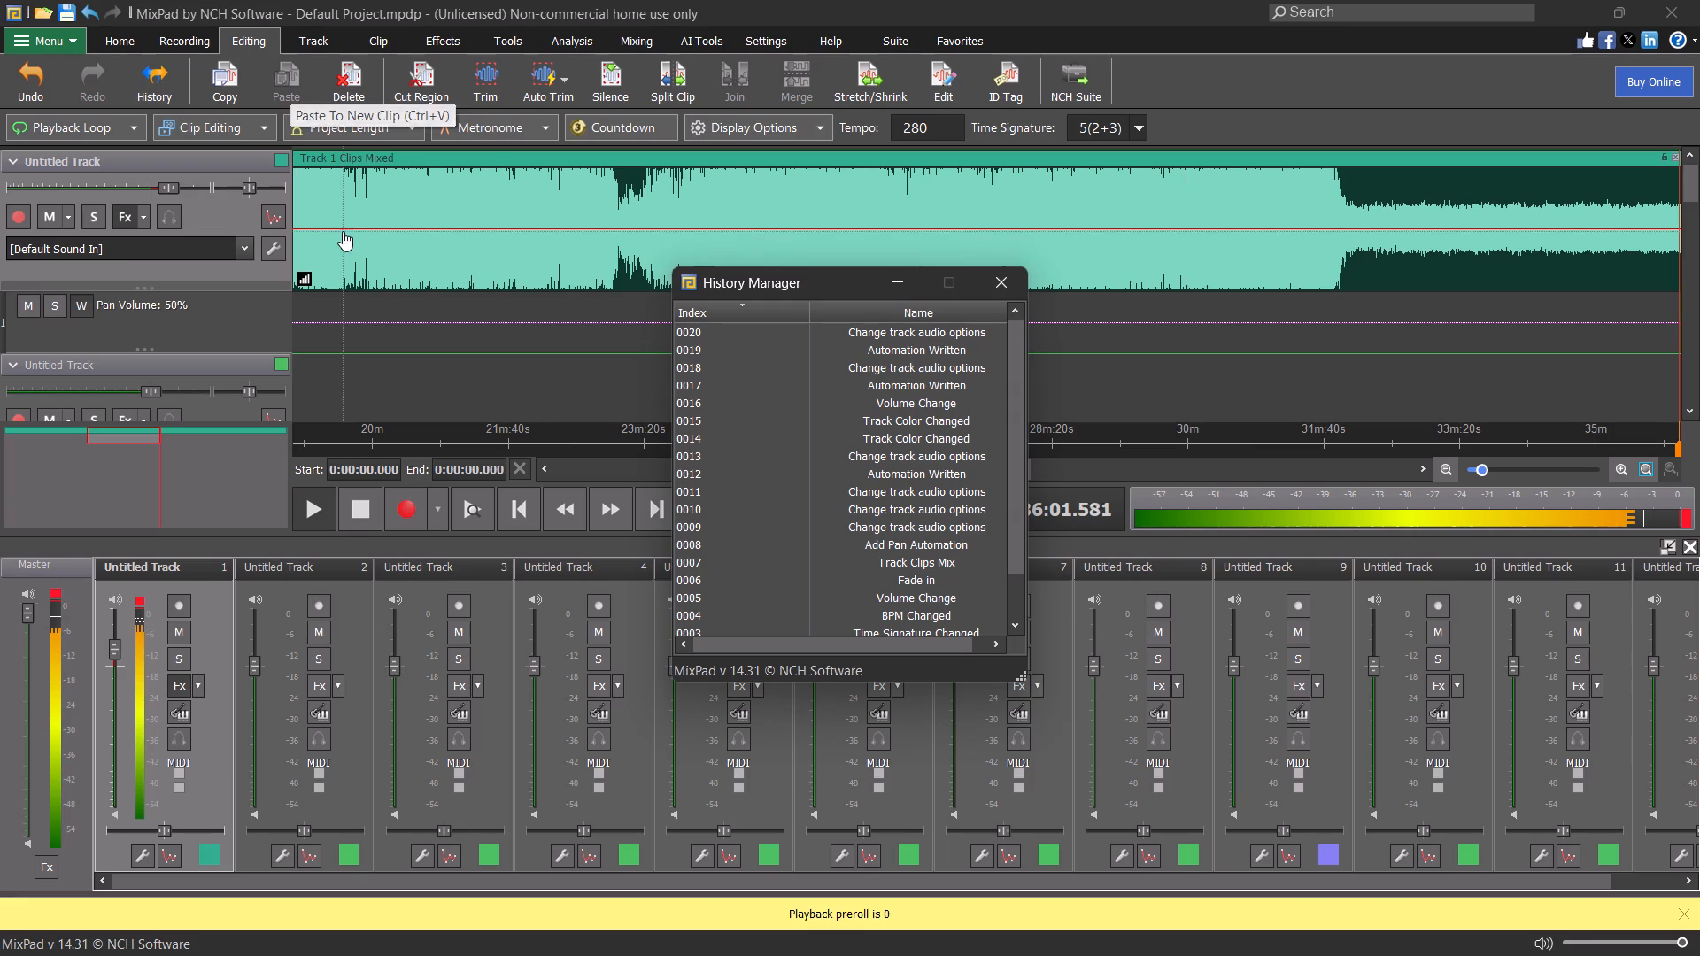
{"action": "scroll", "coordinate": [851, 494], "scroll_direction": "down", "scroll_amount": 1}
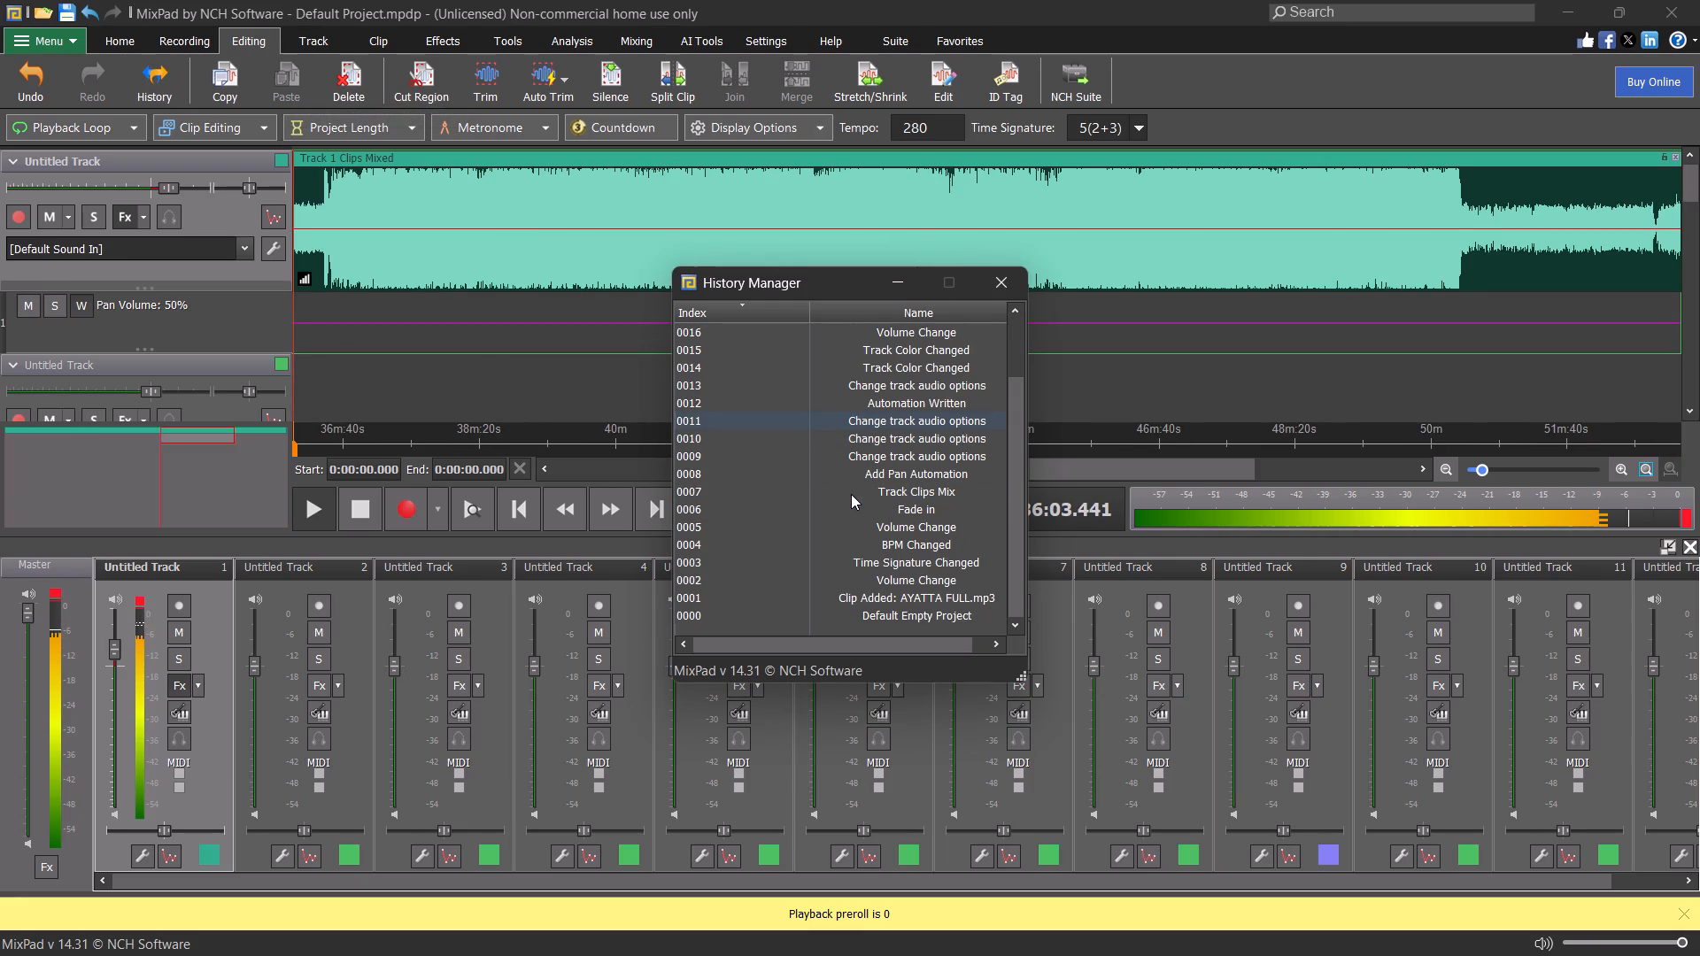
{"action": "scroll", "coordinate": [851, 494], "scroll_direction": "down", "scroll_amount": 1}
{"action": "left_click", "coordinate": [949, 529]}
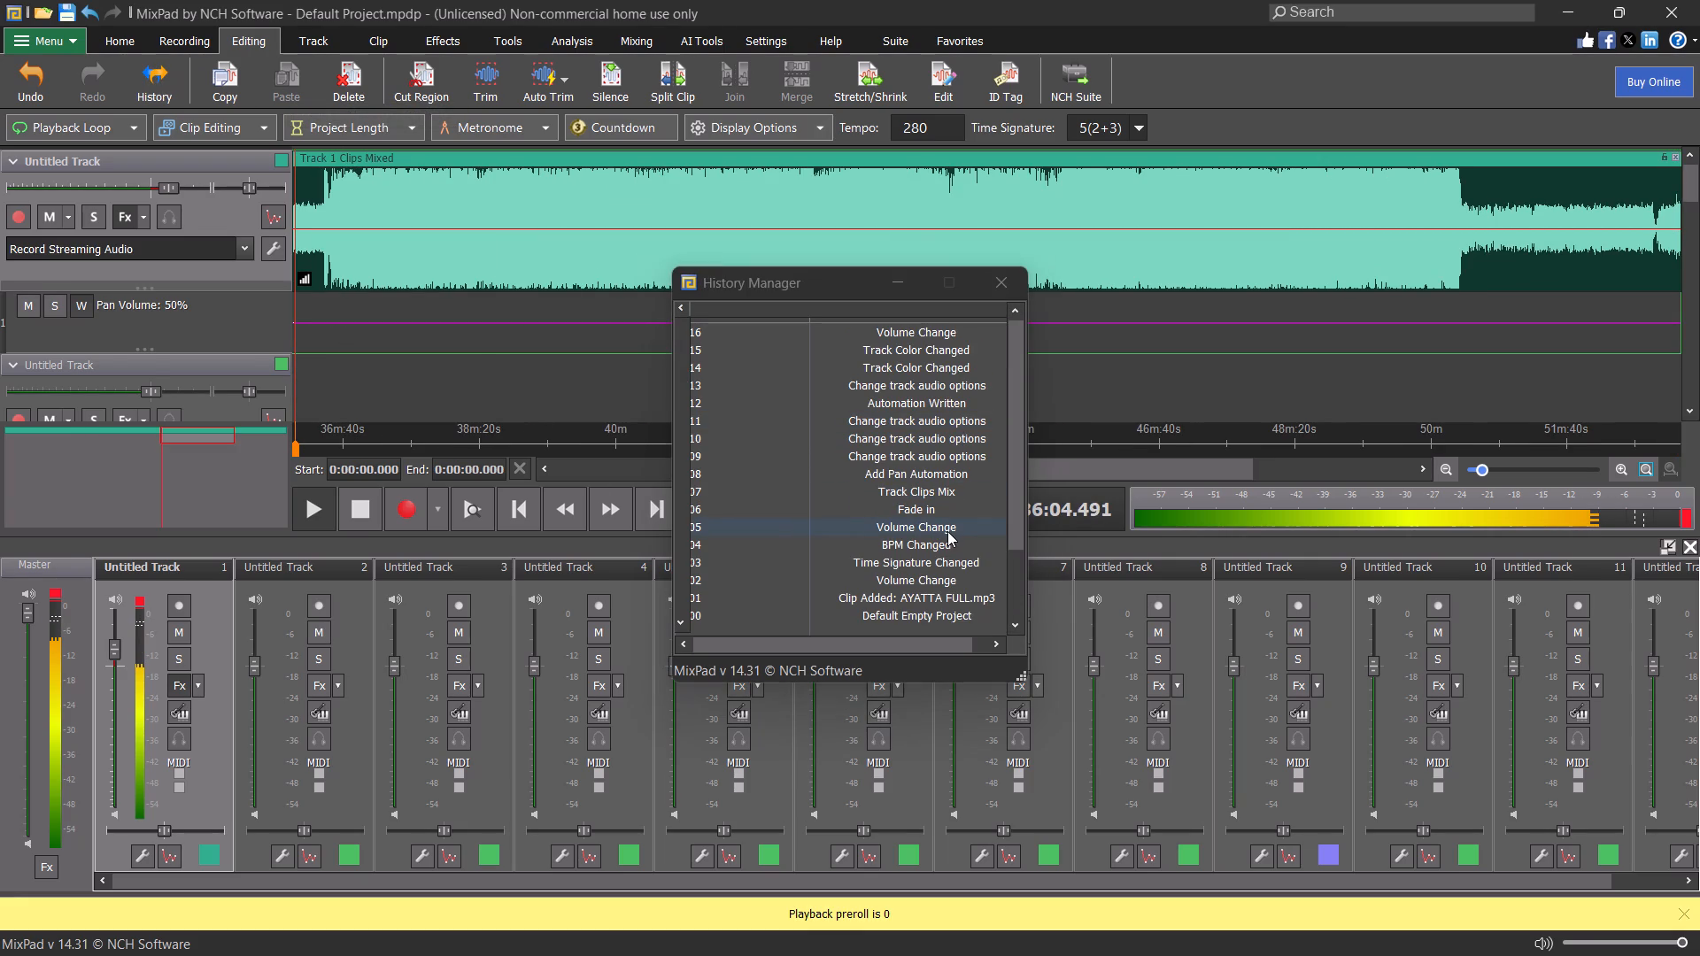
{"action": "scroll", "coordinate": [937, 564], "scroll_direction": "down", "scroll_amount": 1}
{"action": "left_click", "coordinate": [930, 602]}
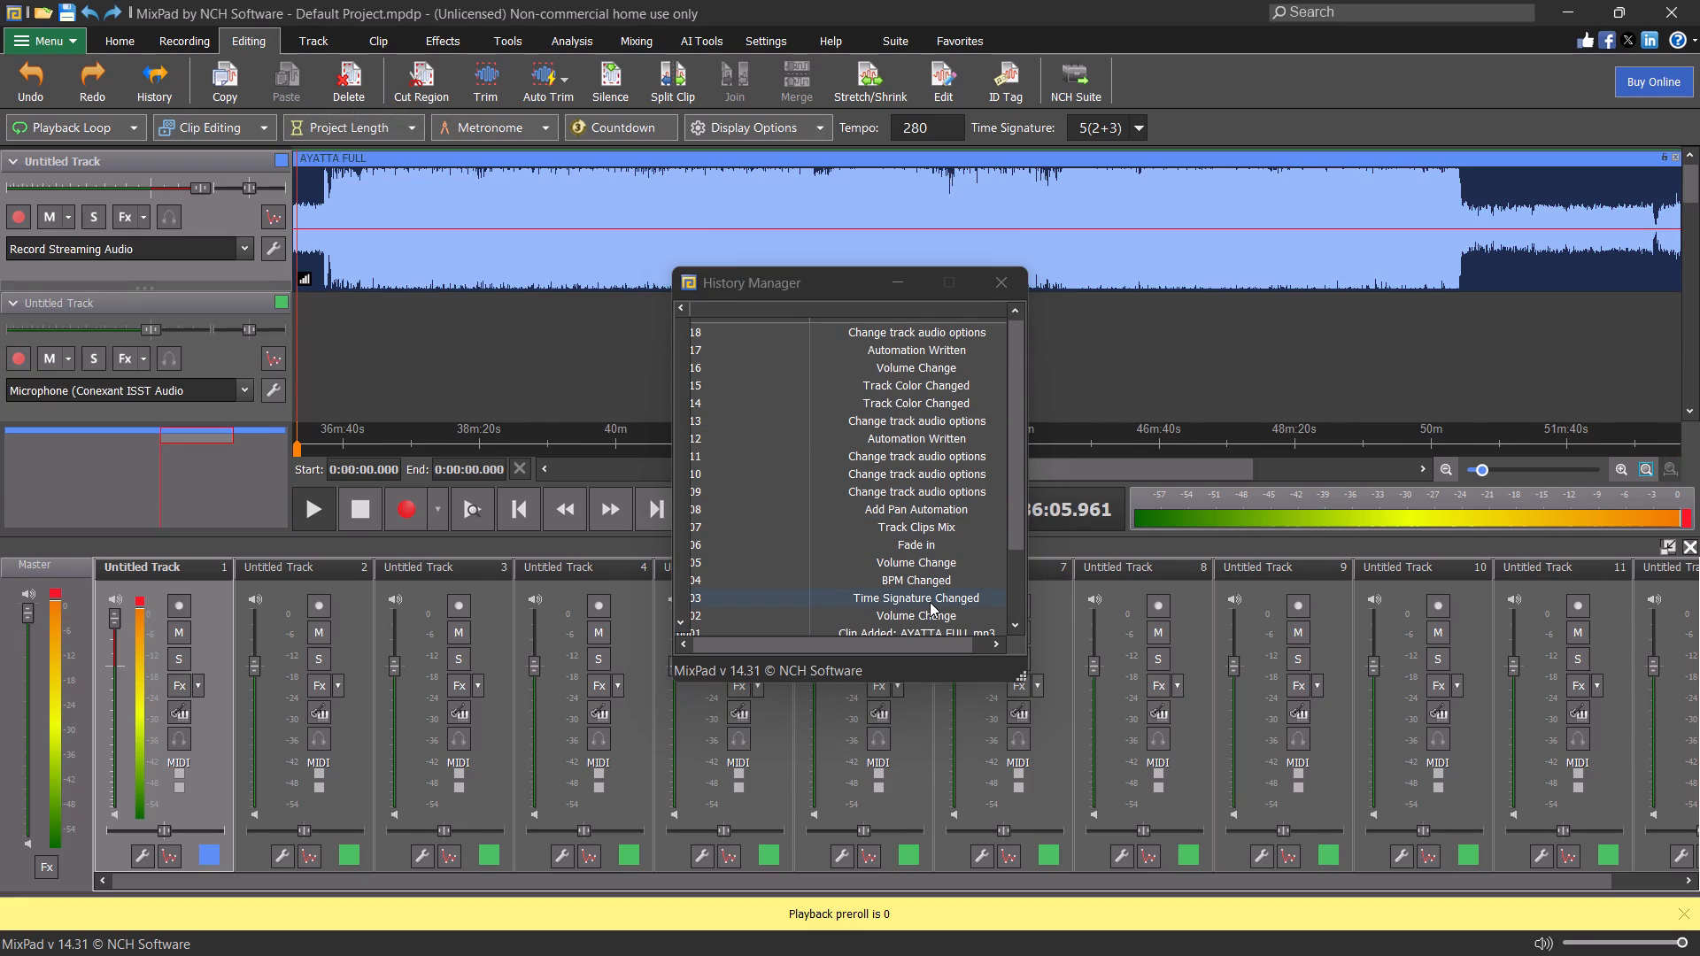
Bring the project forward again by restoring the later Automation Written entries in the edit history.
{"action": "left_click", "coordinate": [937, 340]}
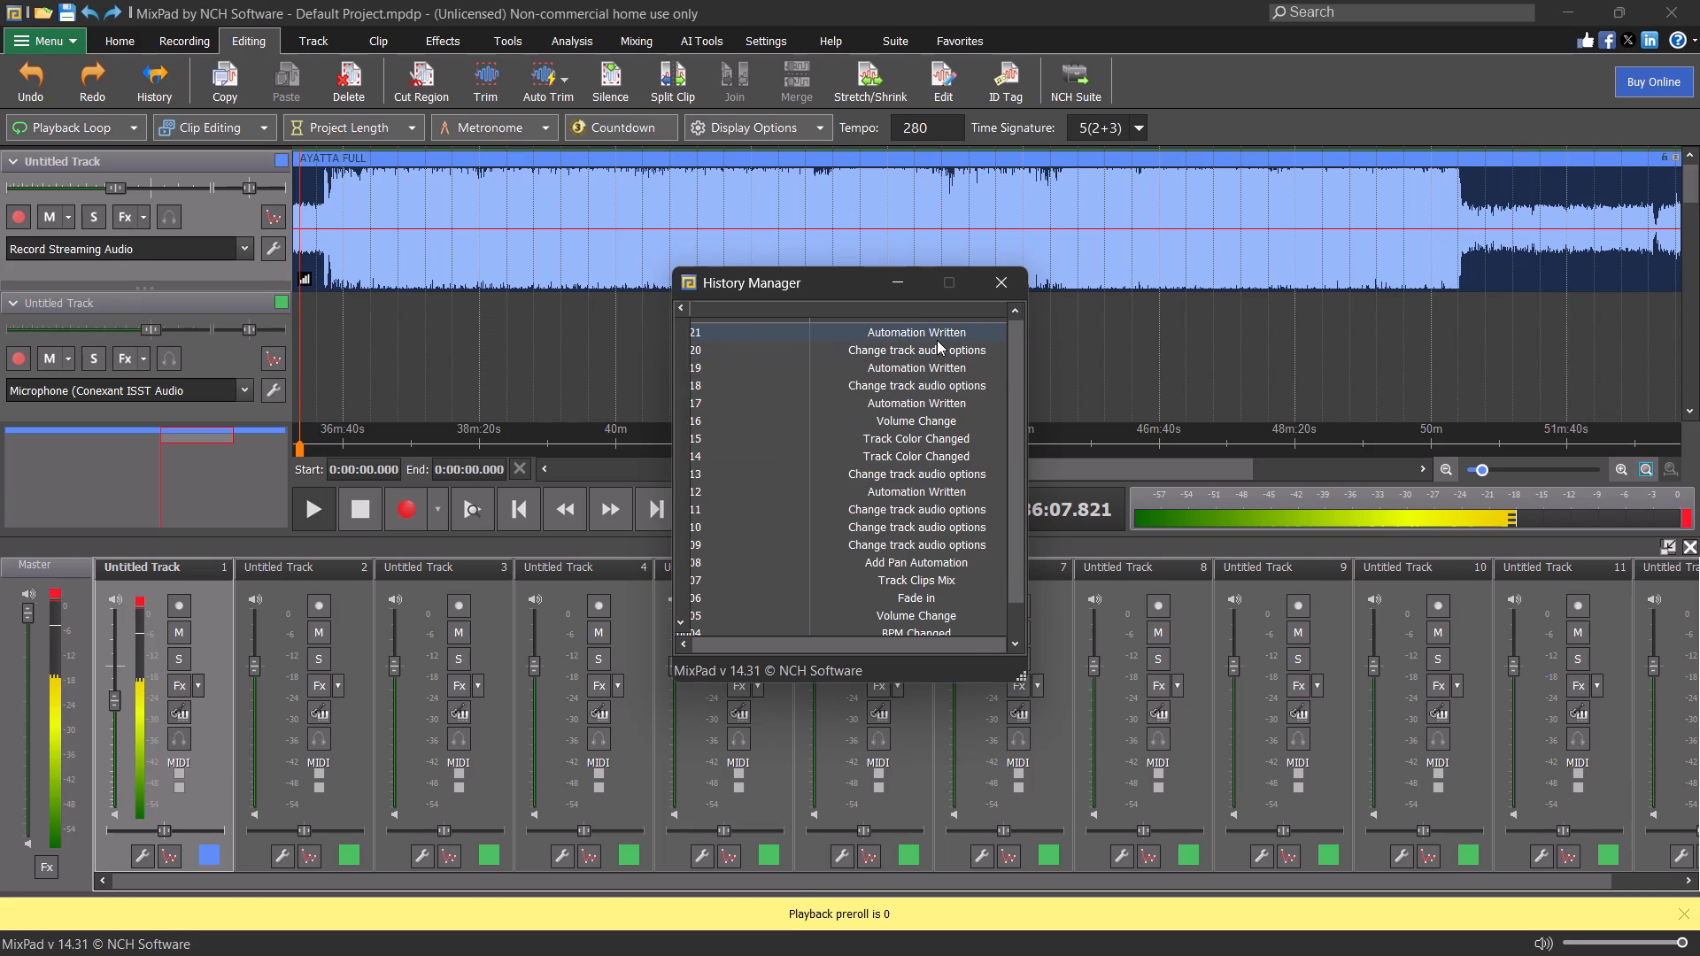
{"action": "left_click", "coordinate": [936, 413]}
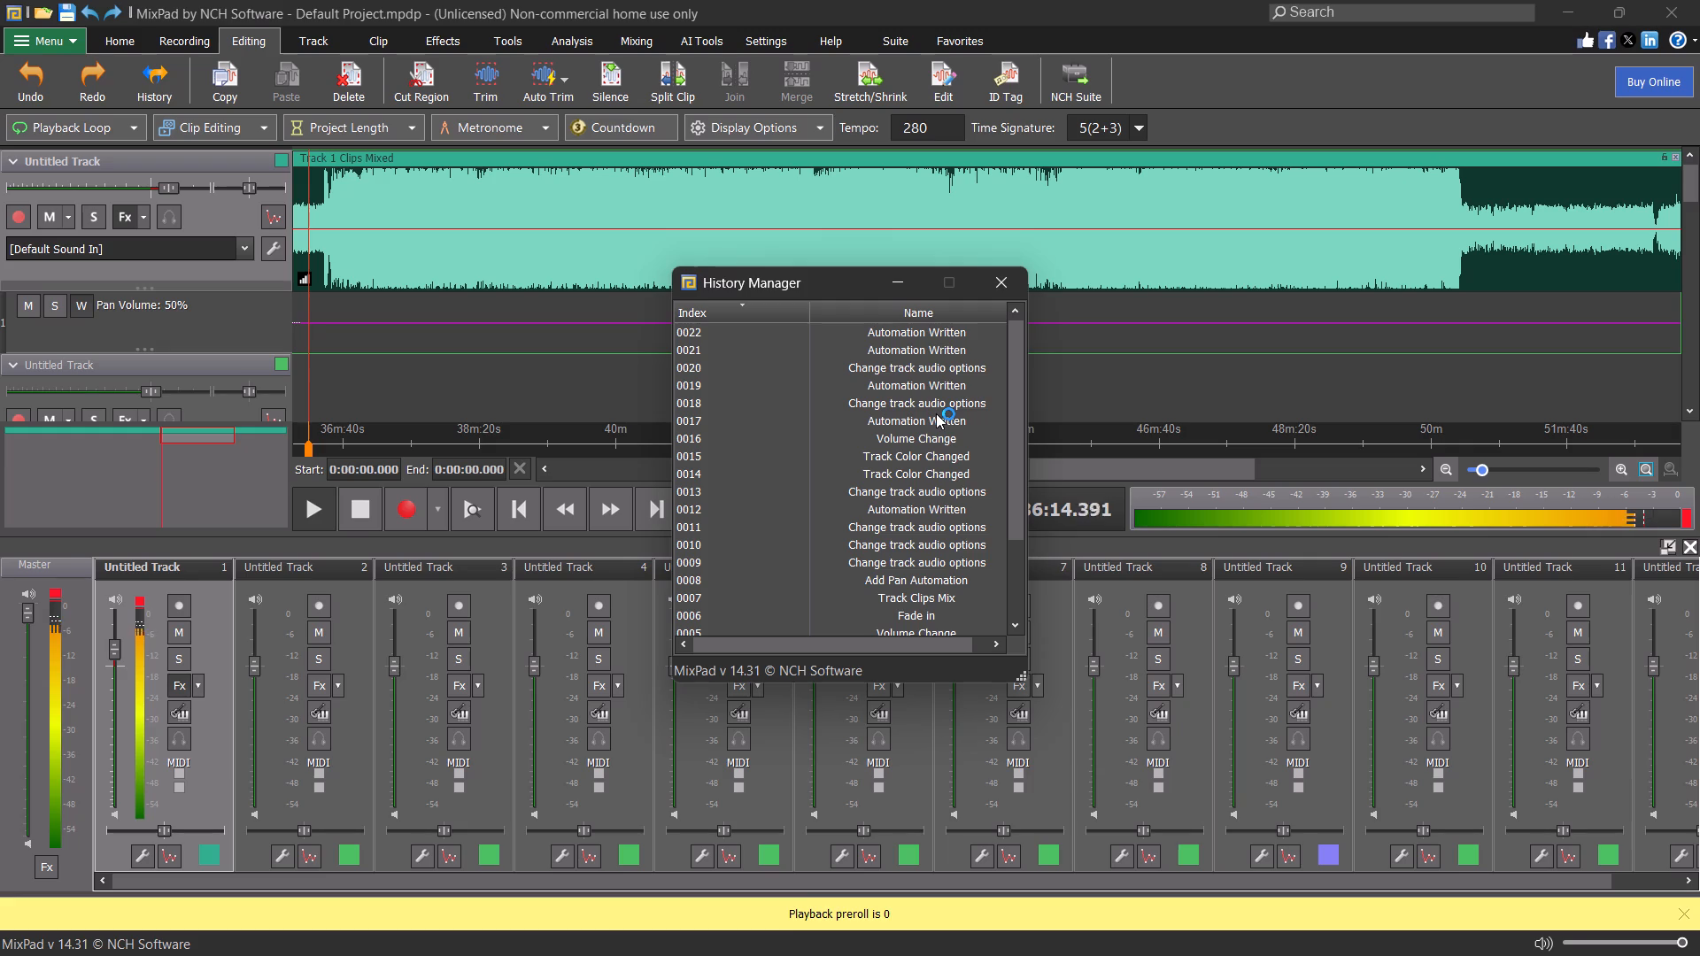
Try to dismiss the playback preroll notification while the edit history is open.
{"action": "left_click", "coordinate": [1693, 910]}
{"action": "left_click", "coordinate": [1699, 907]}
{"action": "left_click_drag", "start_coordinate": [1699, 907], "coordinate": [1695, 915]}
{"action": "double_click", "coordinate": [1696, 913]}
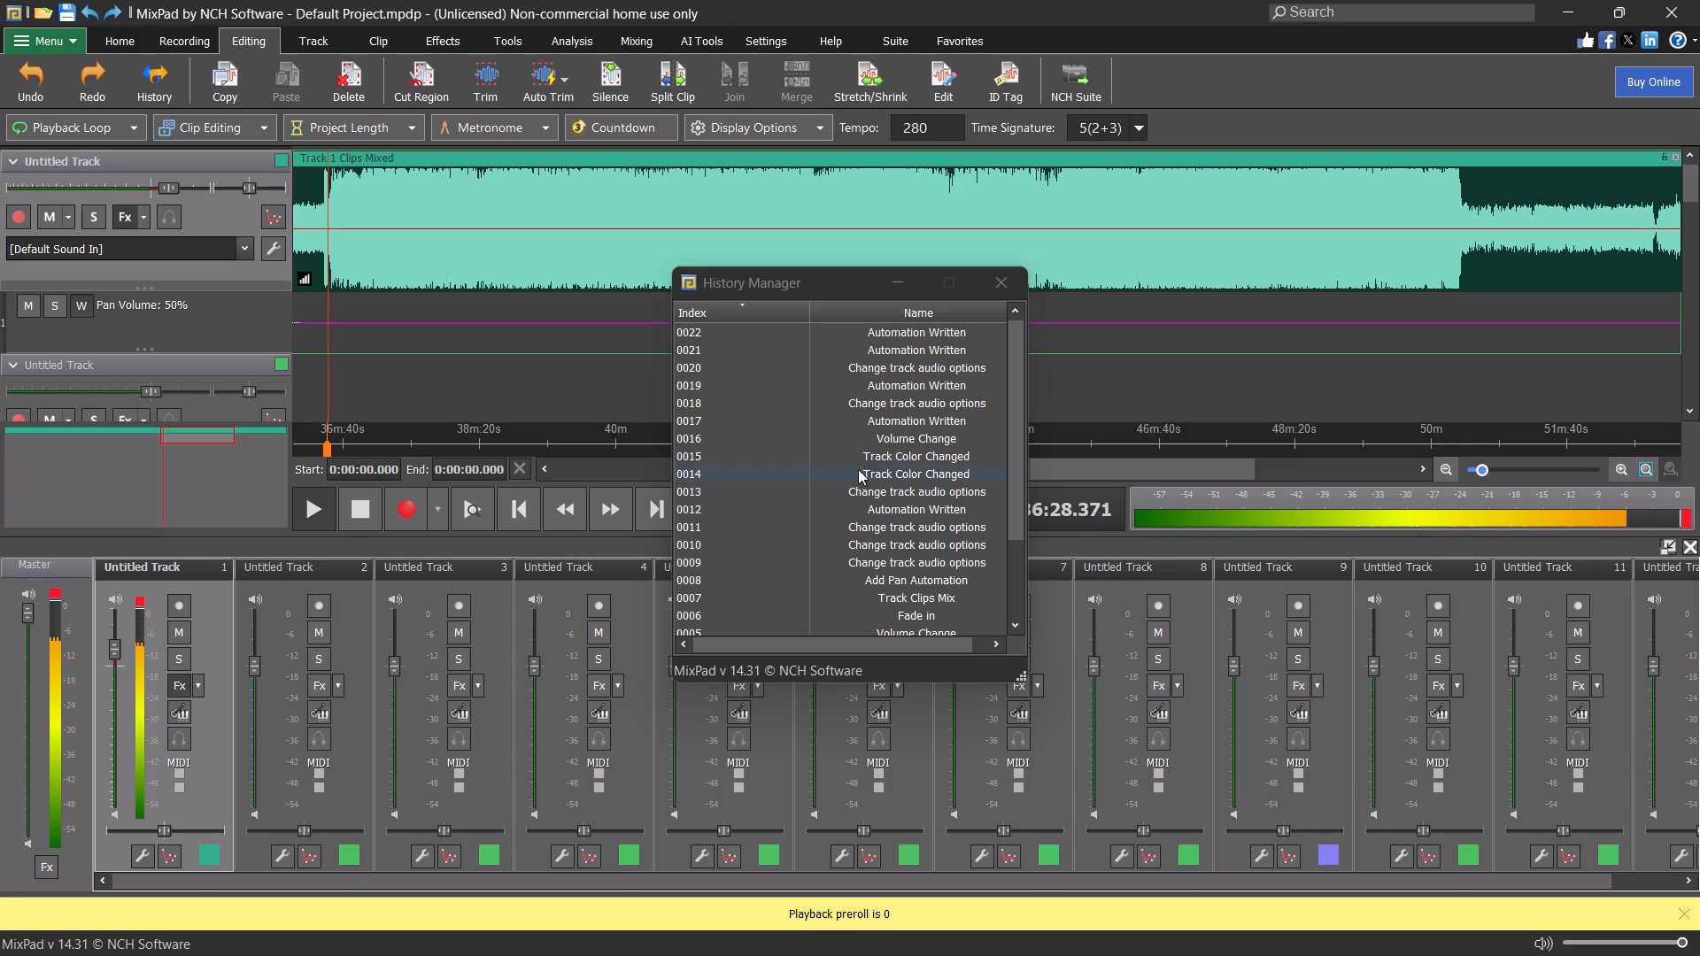
Restore the project to the Volume Change entry 0016 and close the edit history.
{"action": "left_click", "coordinate": [737, 442]}
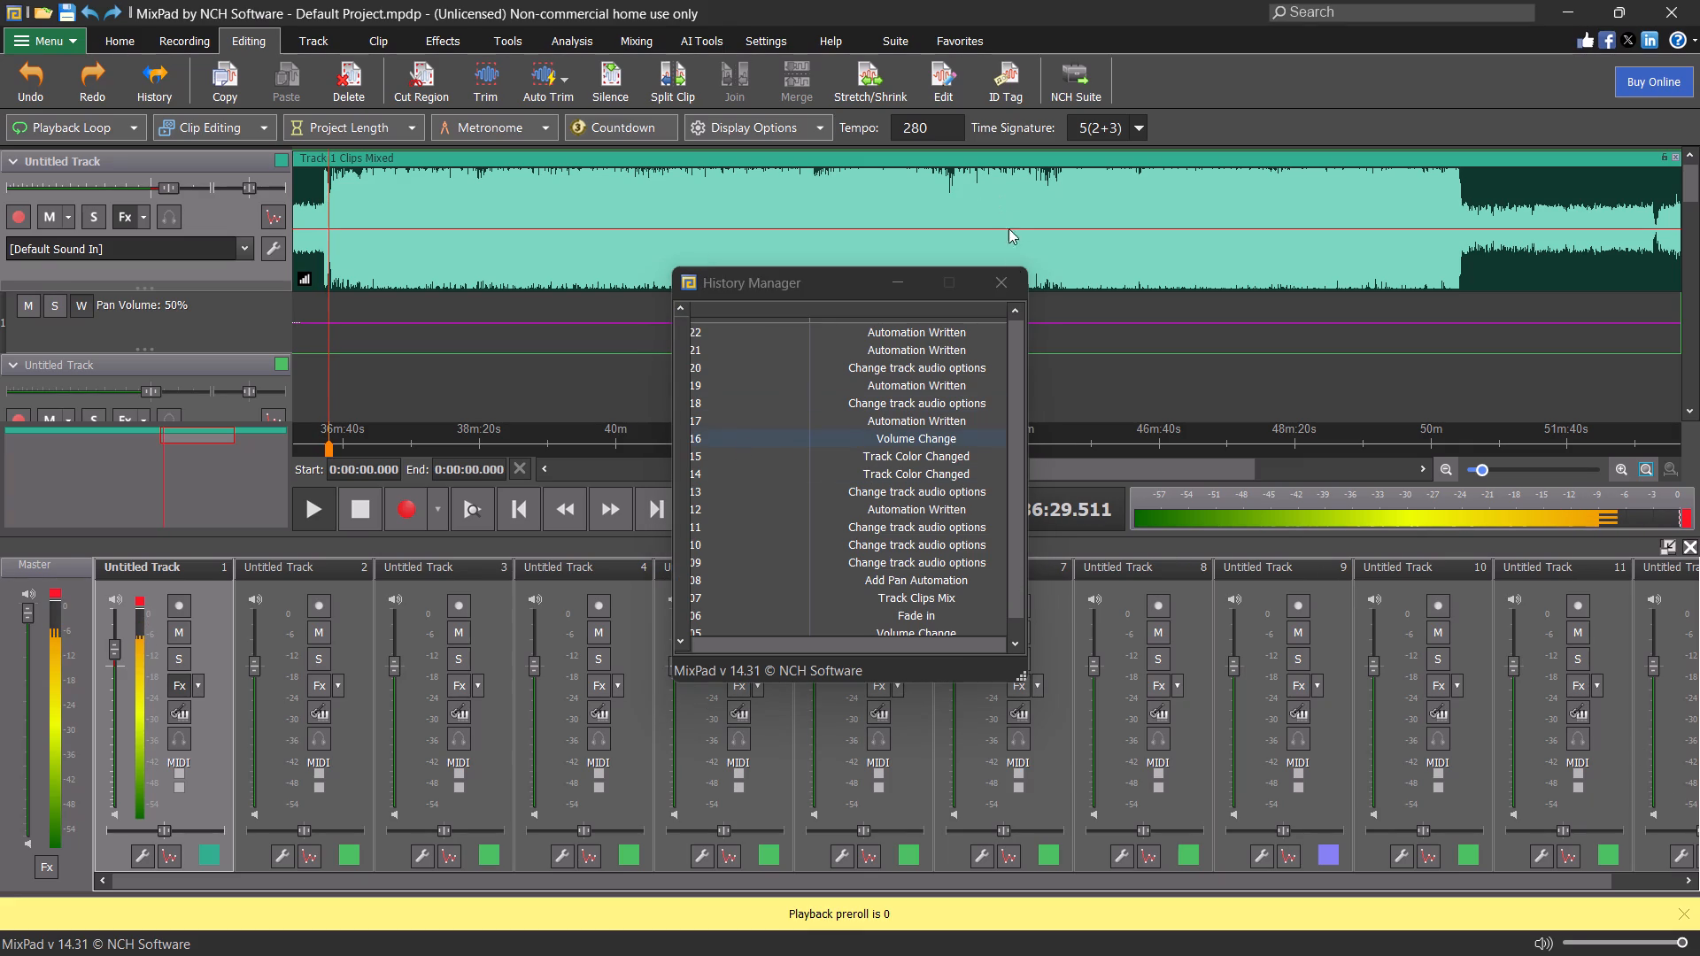
{"action": "left_click", "coordinate": [1008, 287]}
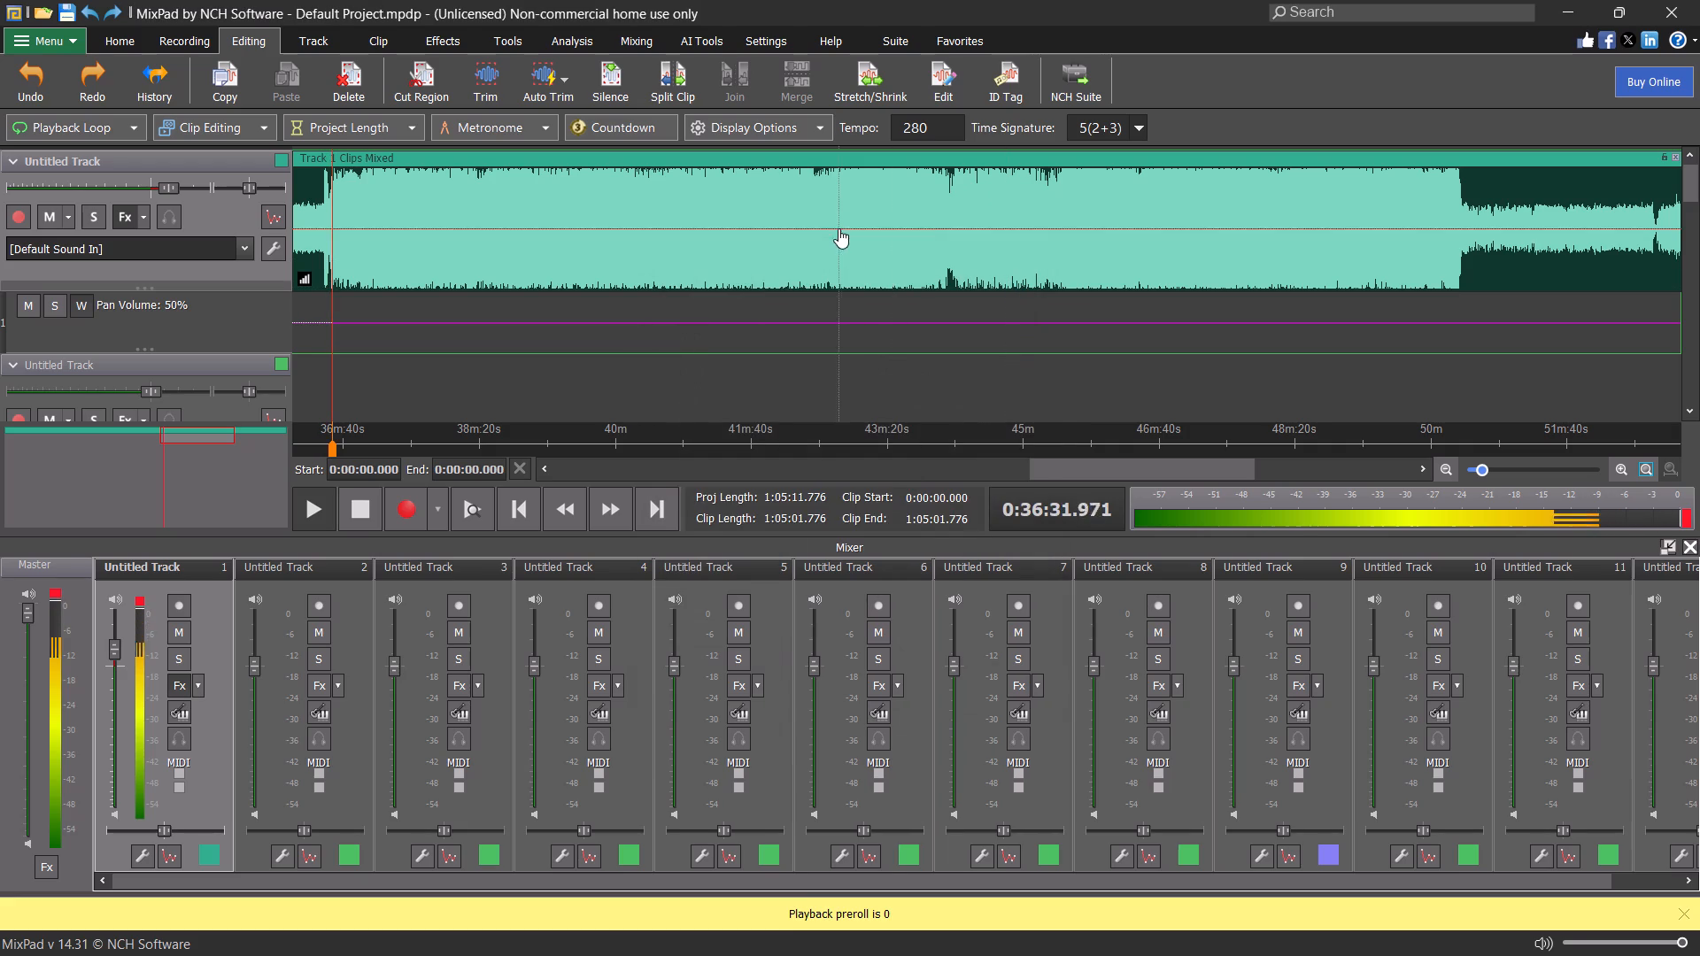
Display the audio effects tools to review the available effects.
{"action": "left_click", "coordinate": [446, 53]}
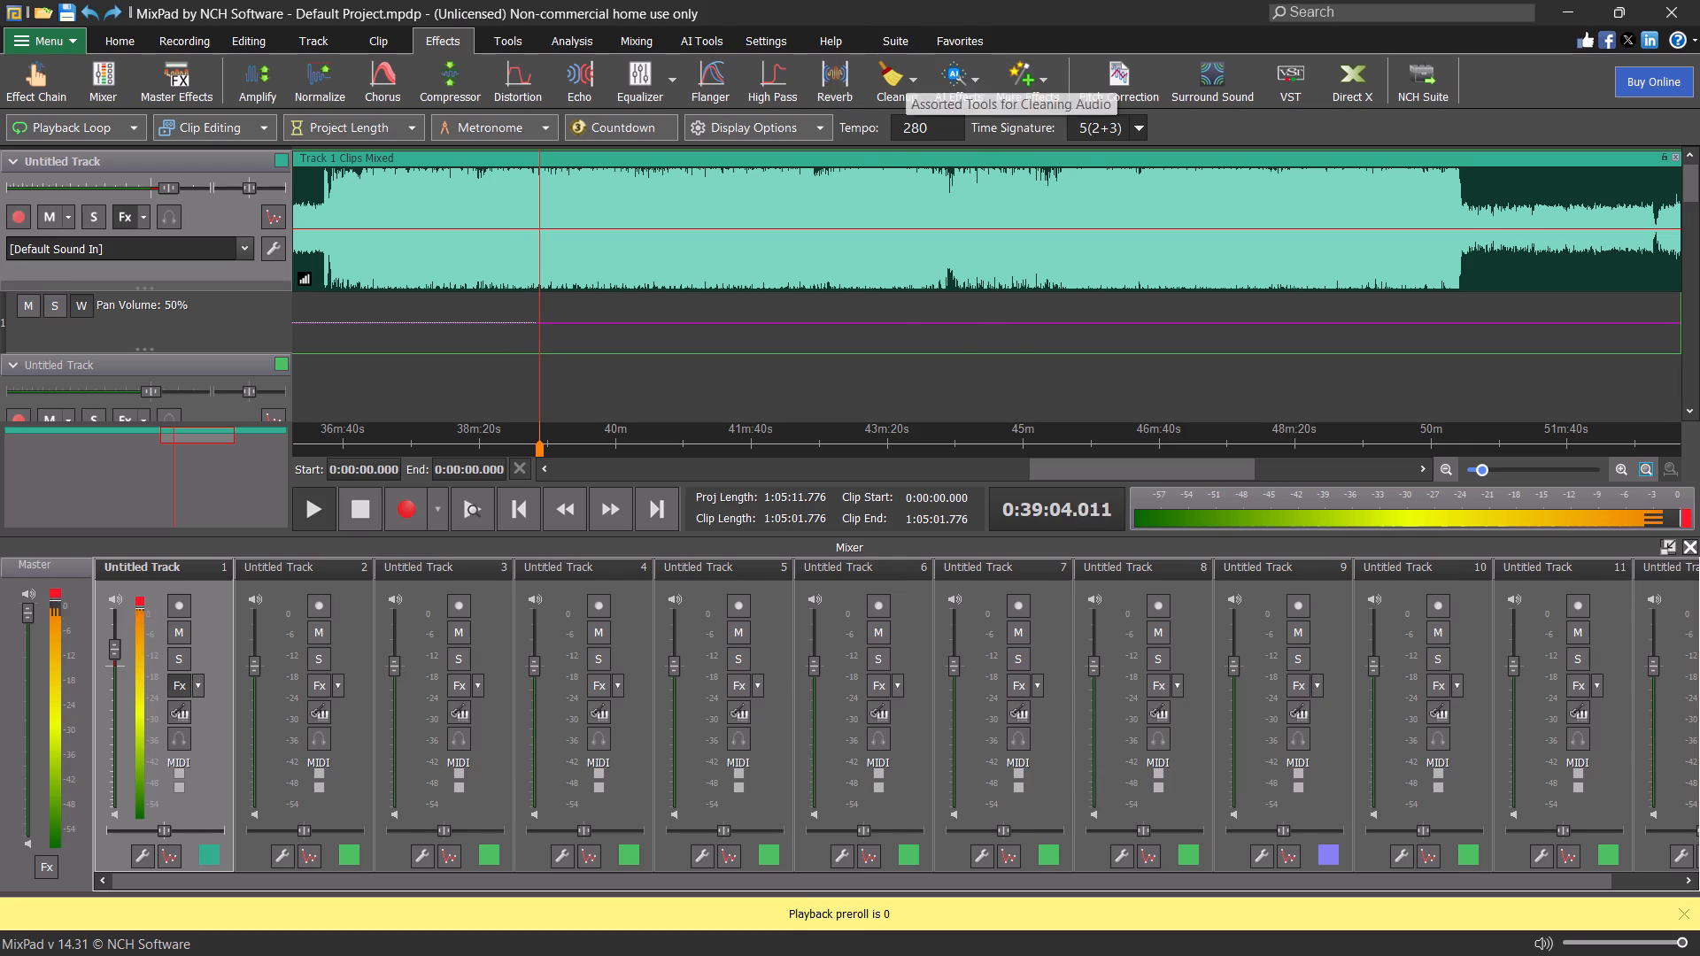
Turn off the beat lines in the timeline display options.
{"action": "left_click", "coordinate": [823, 126]}
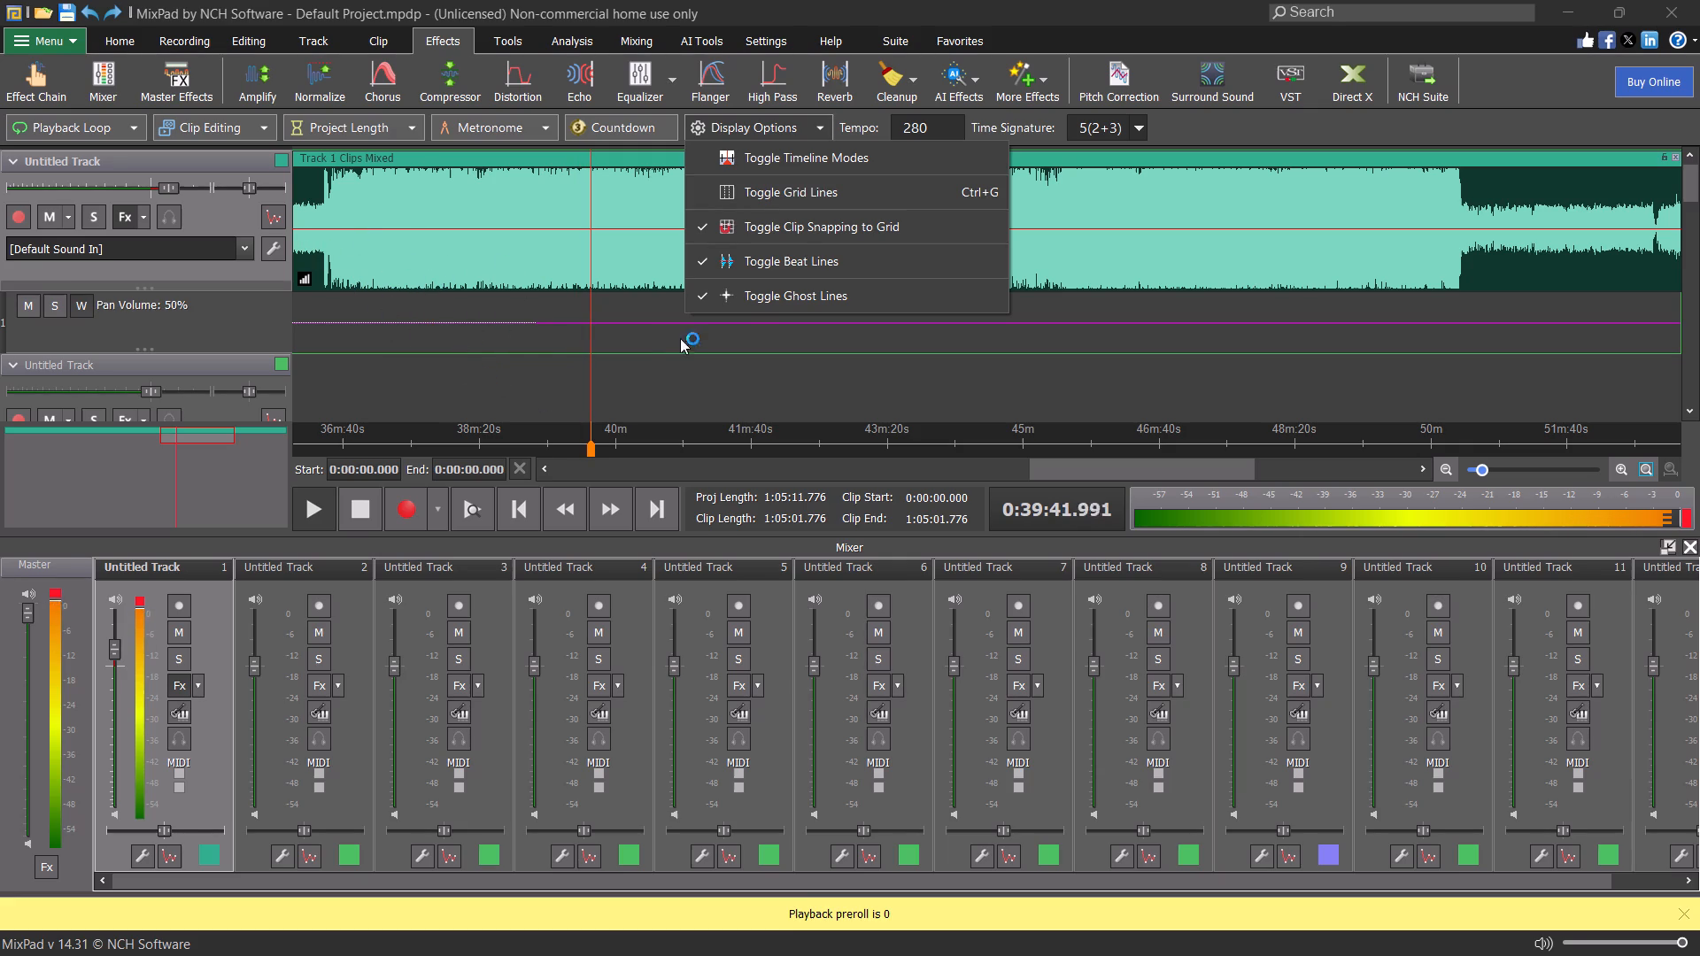
{"action": "left_click", "coordinate": [766, 274]}
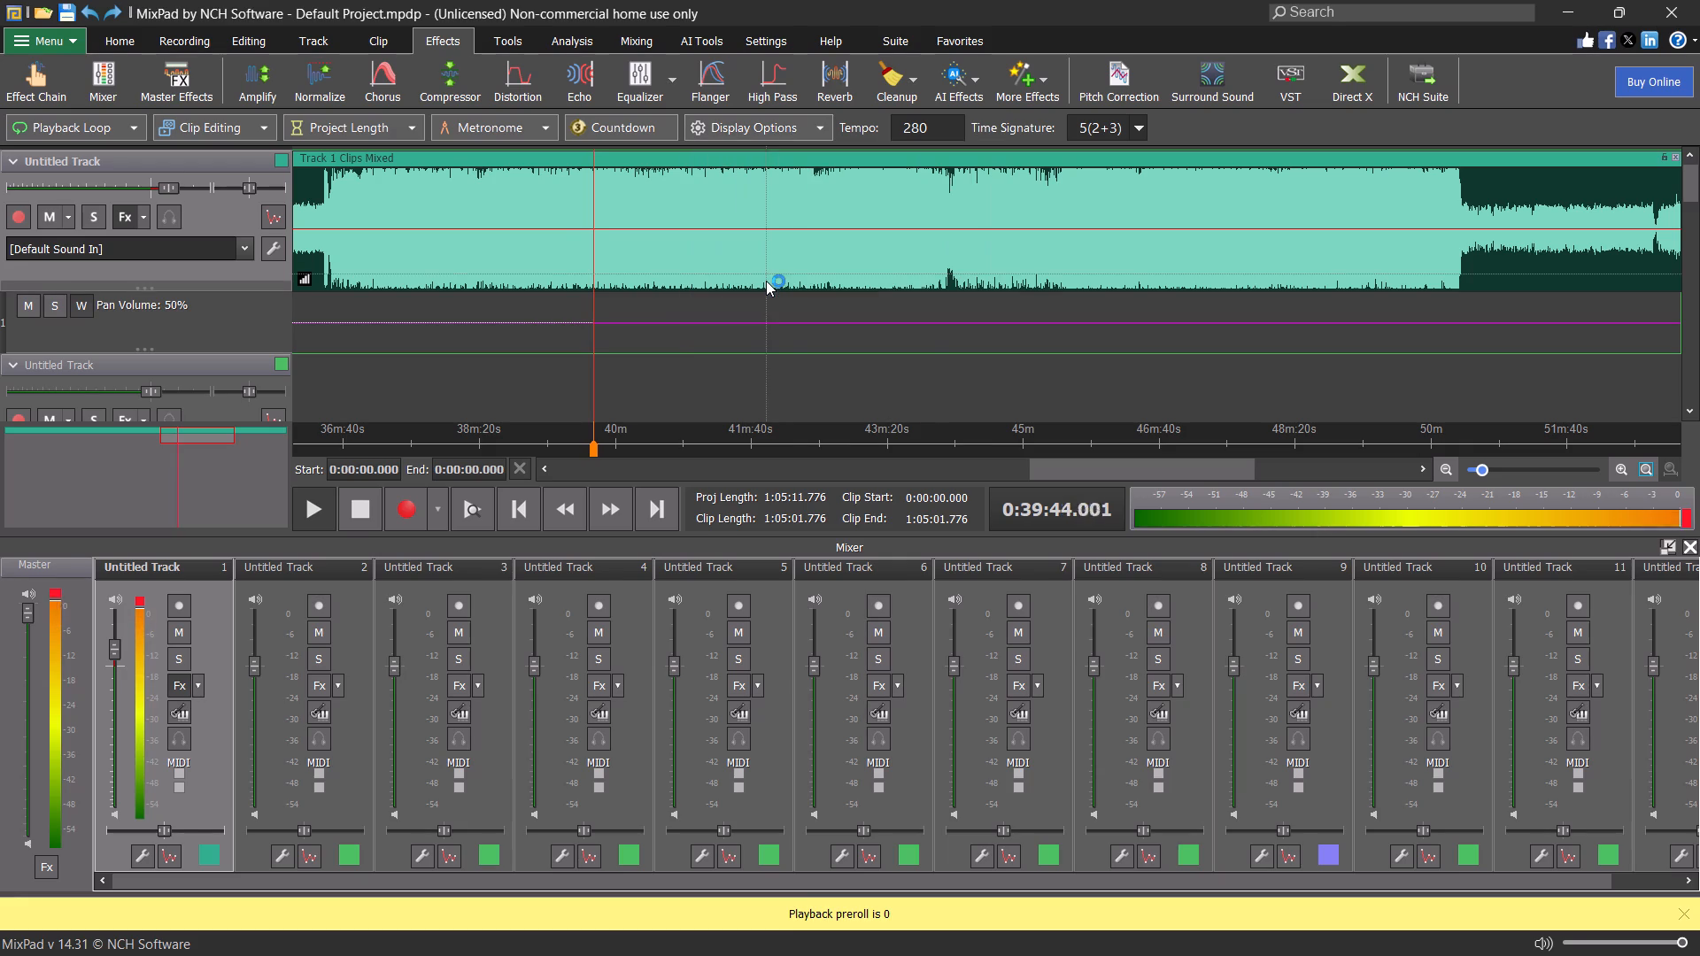
Dismiss the playback preroll notification below the mixer.
{"action": "double_click", "coordinate": [1699, 921]}
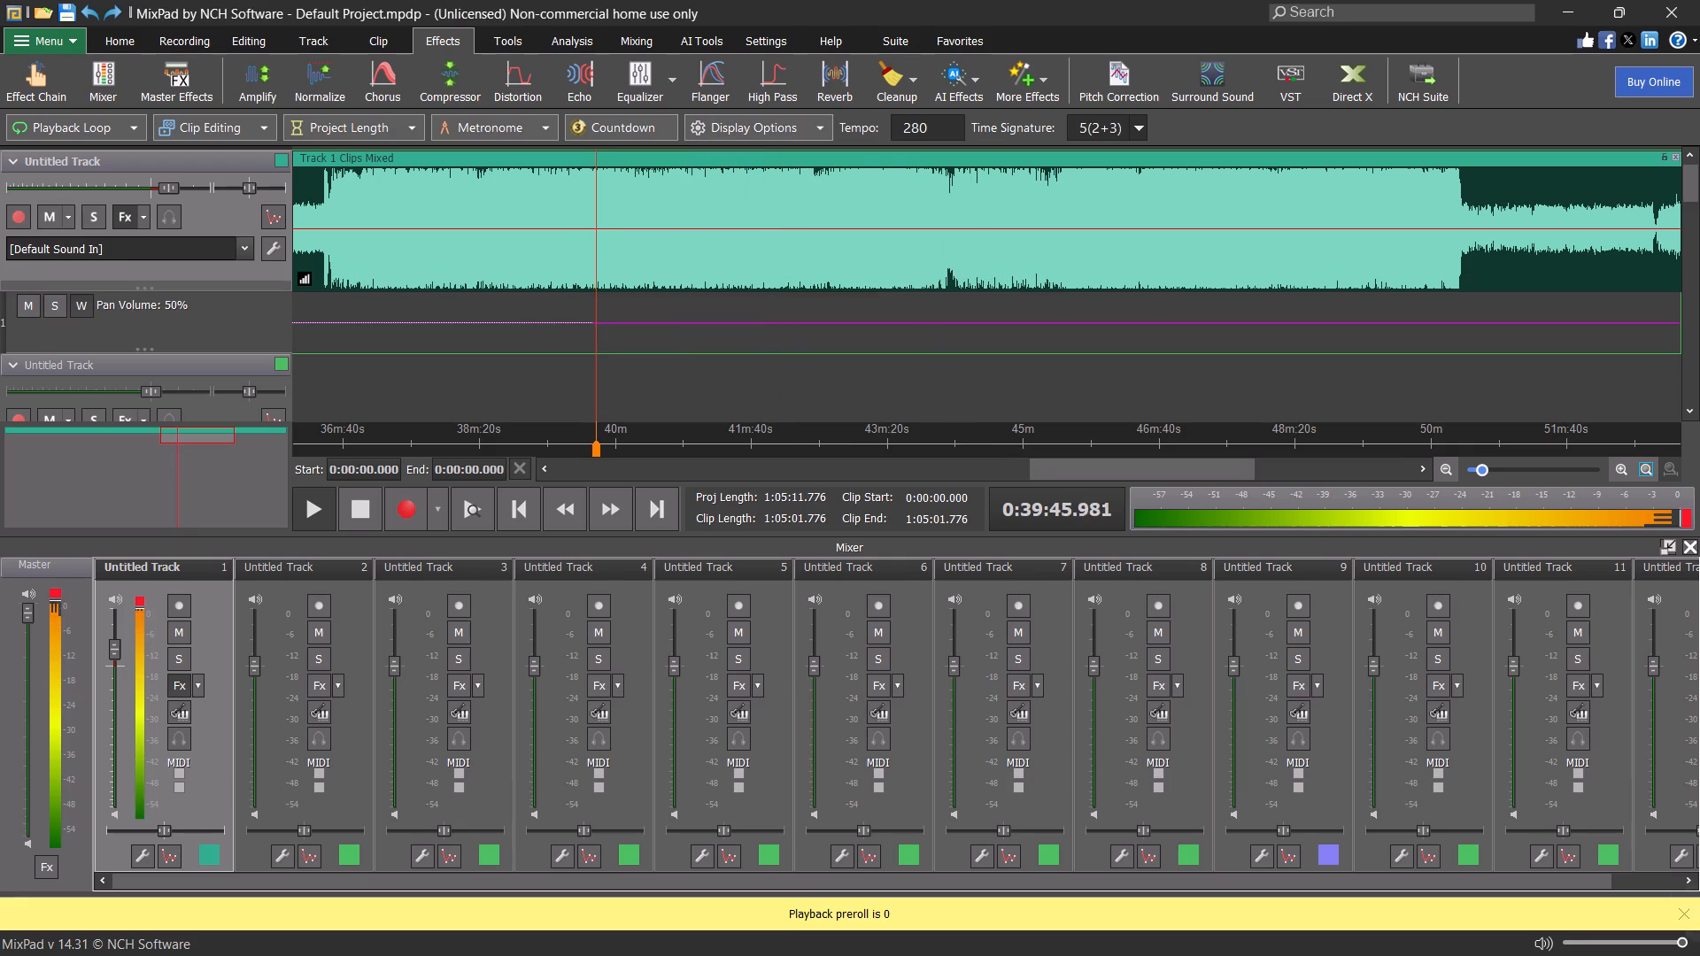
{"action": "double_click", "coordinate": [1692, 919]}
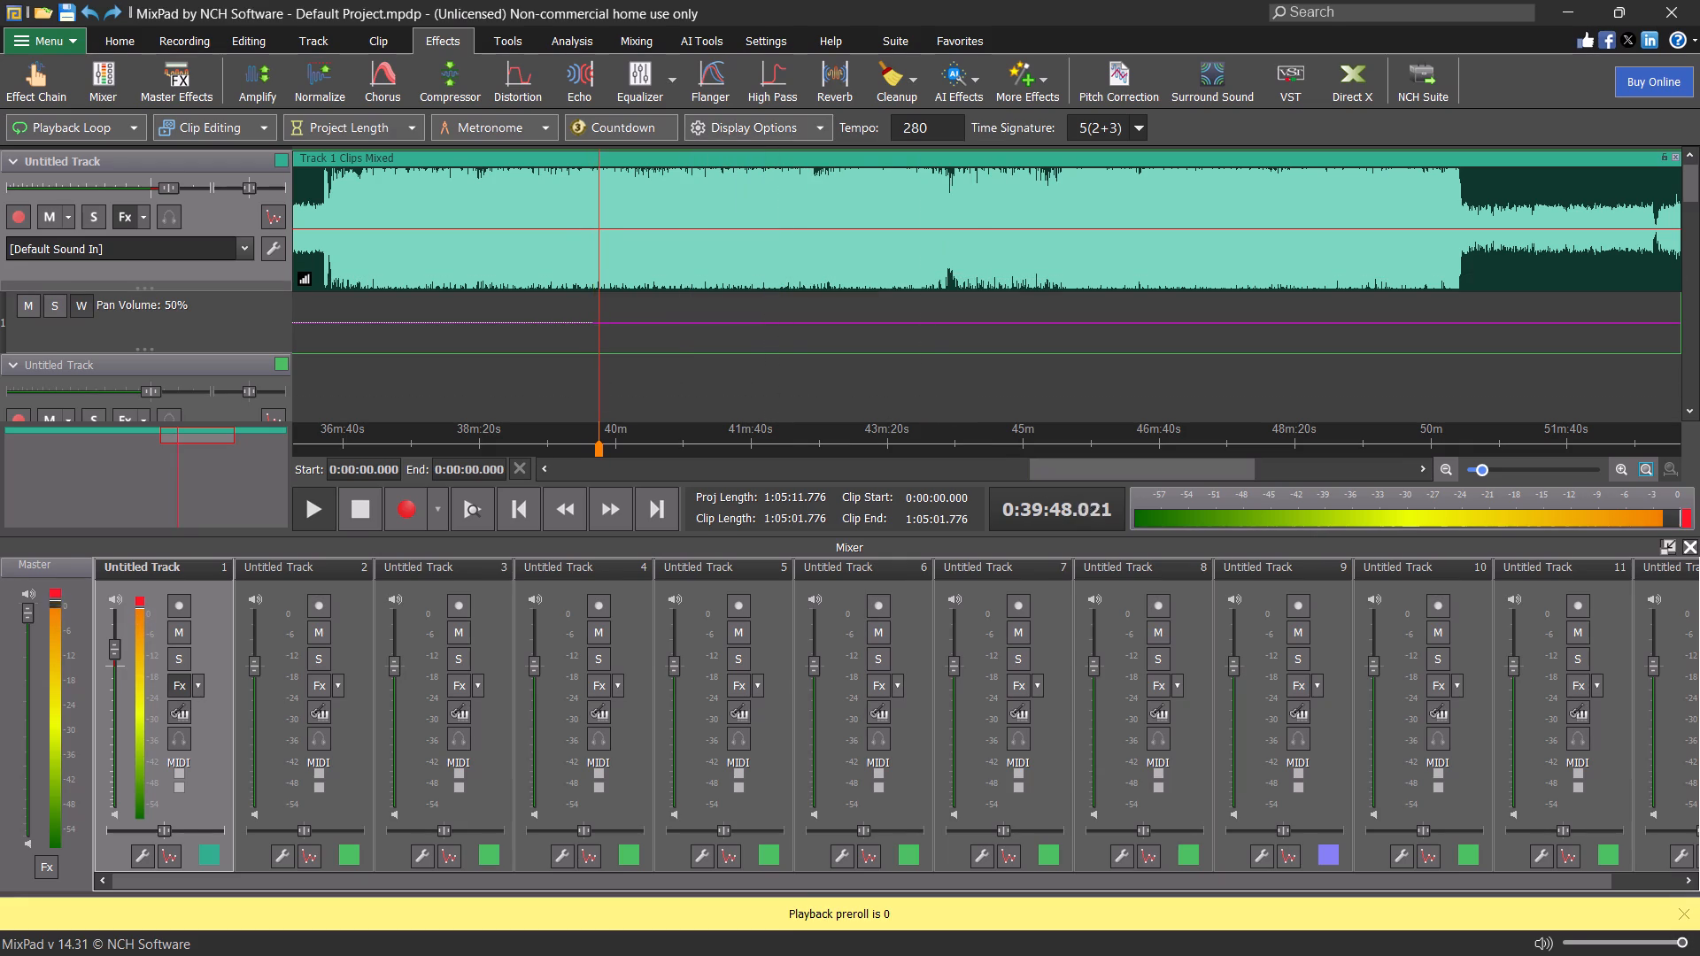
{"action": "left_click", "coordinate": [1687, 913]}
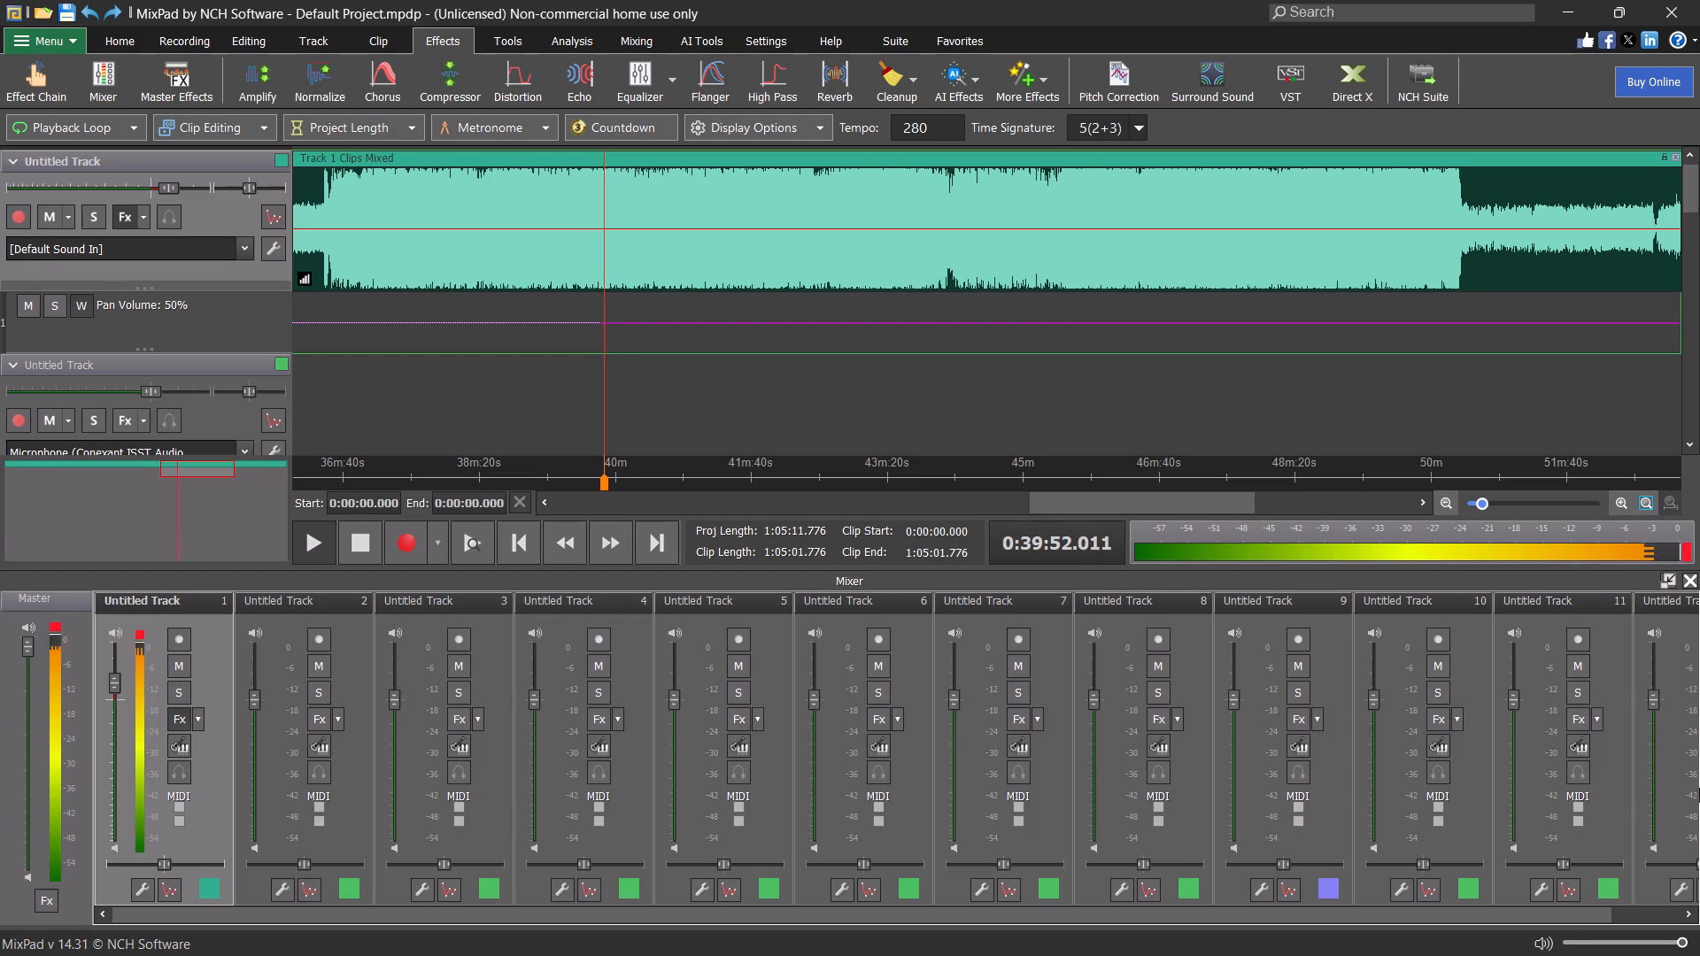
{"action": "left_click", "coordinate": [1402, 816]}
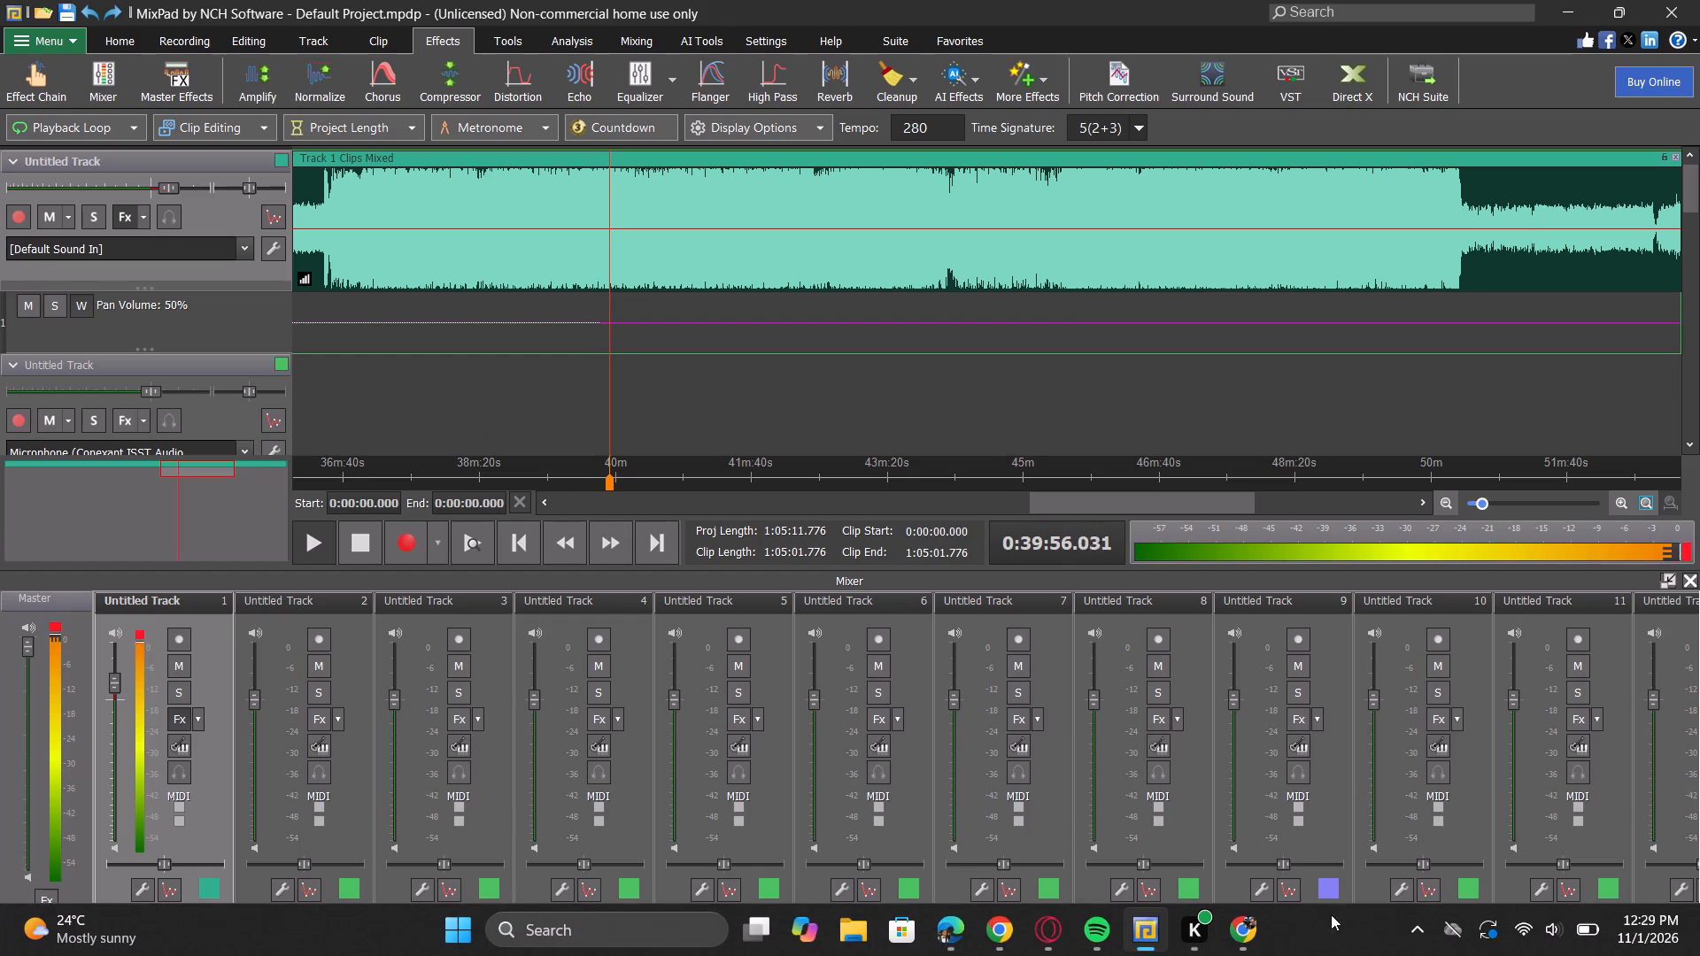
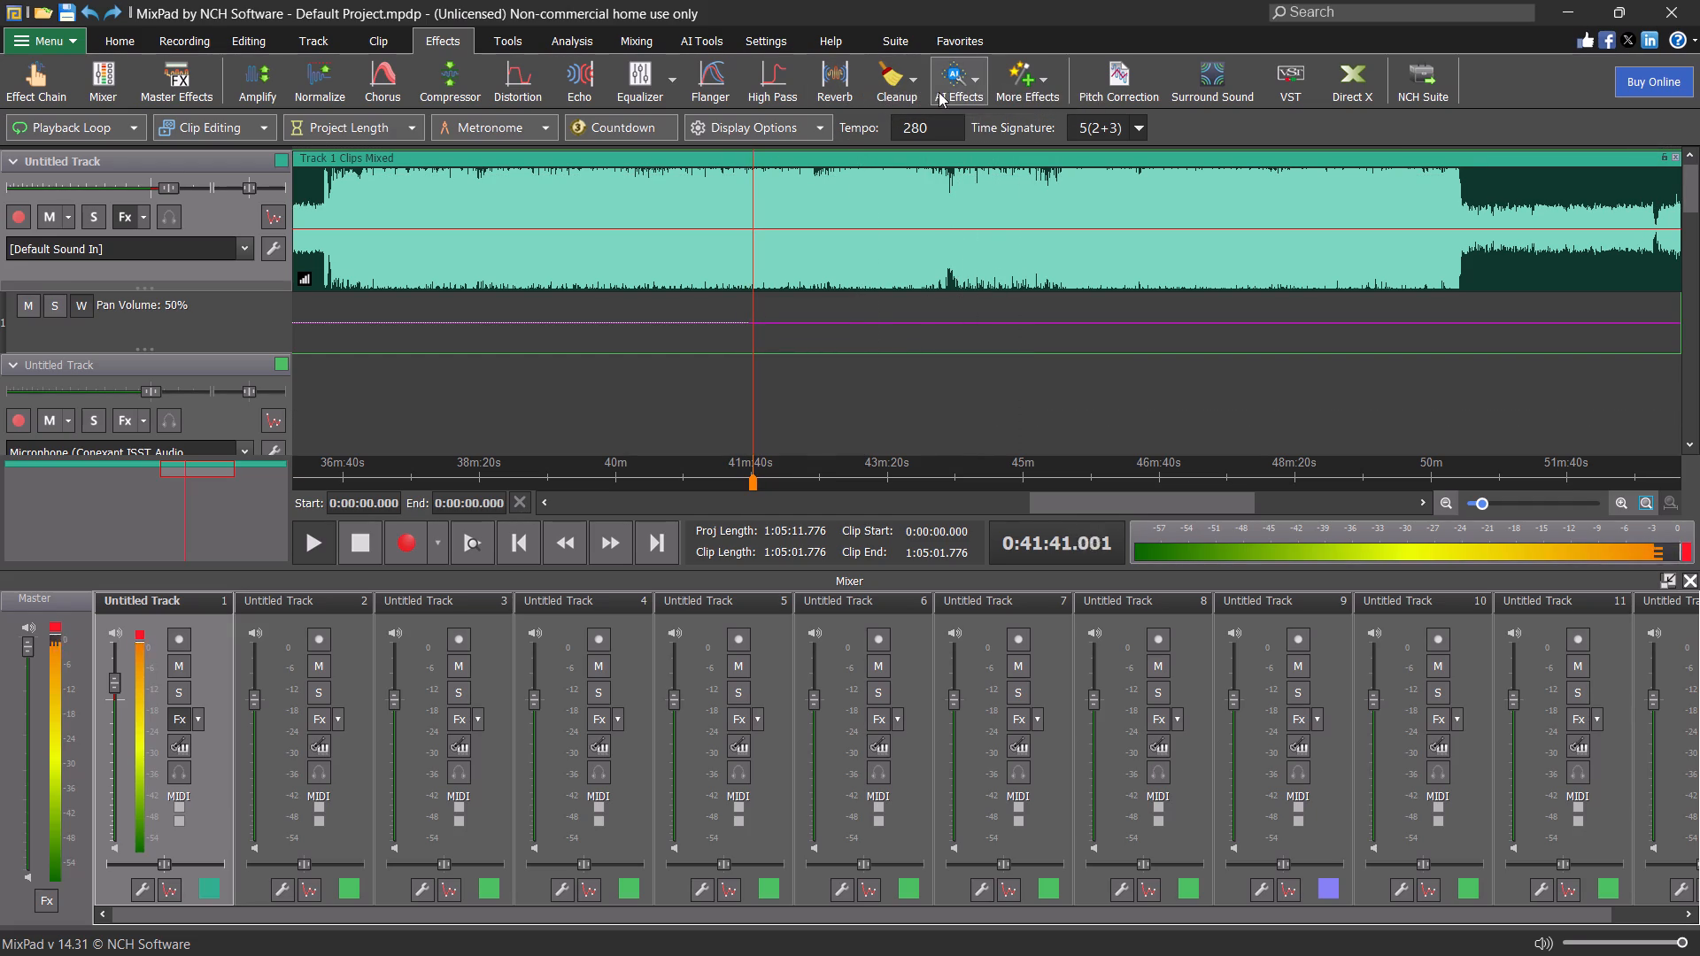
Apply the AI Reduce Vocals effect to the Track 1 clip with Medium / Balanced vocal reduction.
{"action": "left_click", "coordinate": [967, 65]}
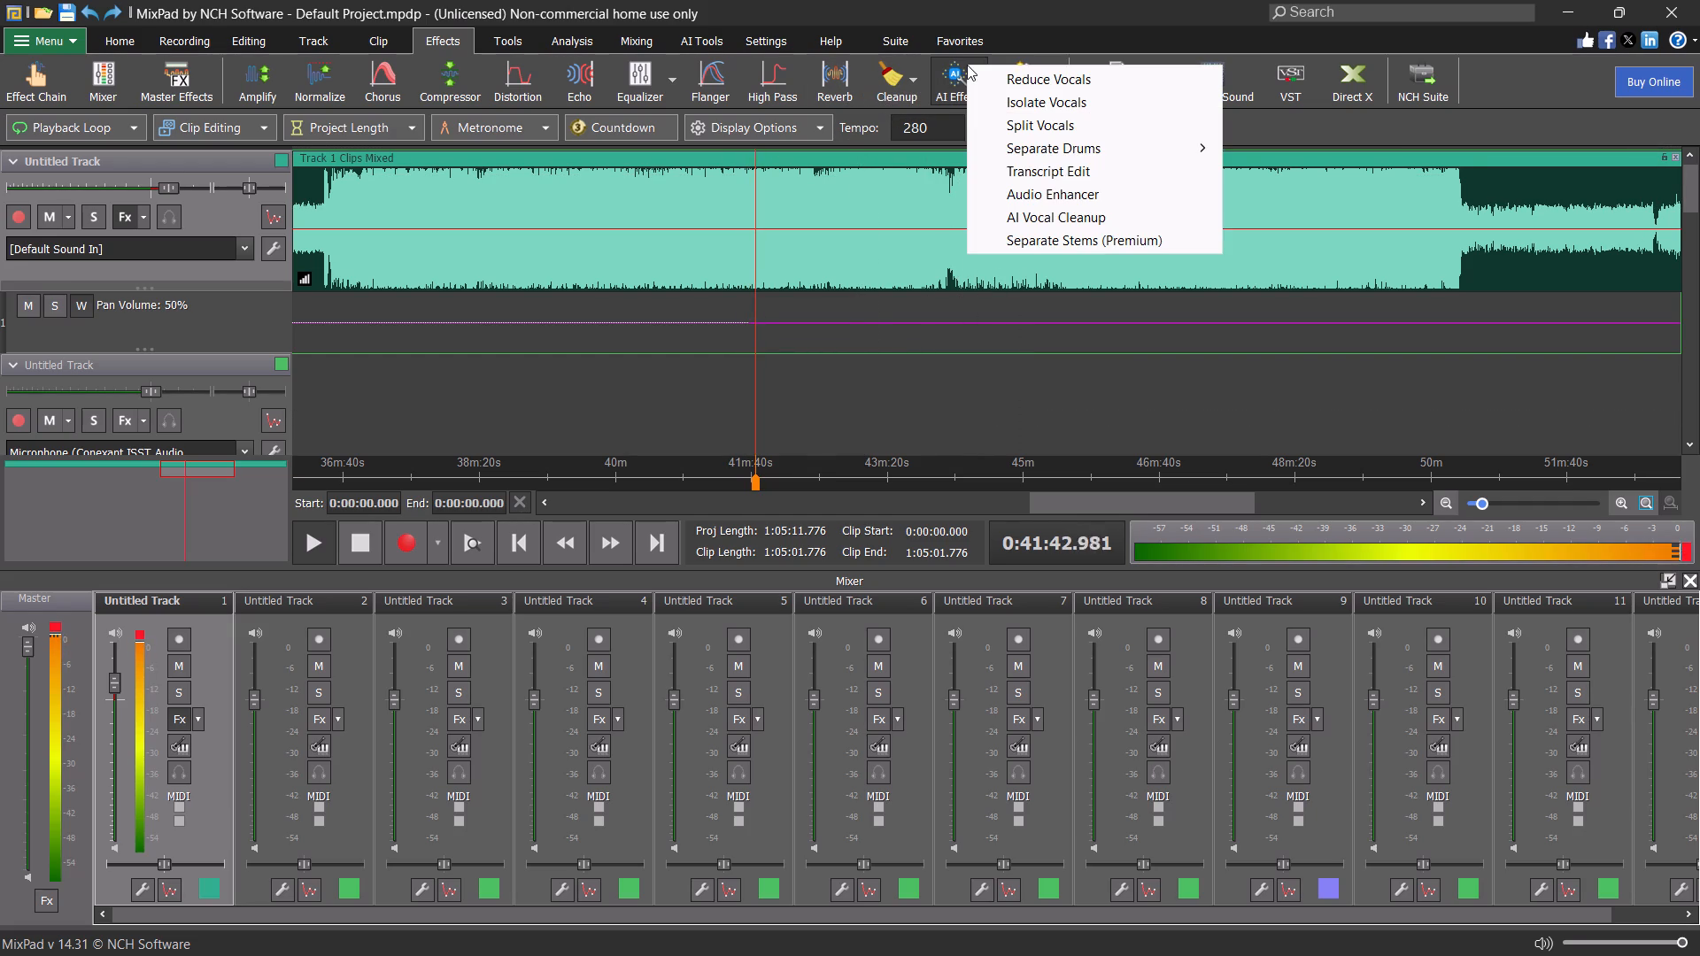
{"action": "left_click", "coordinate": [1029, 84]}
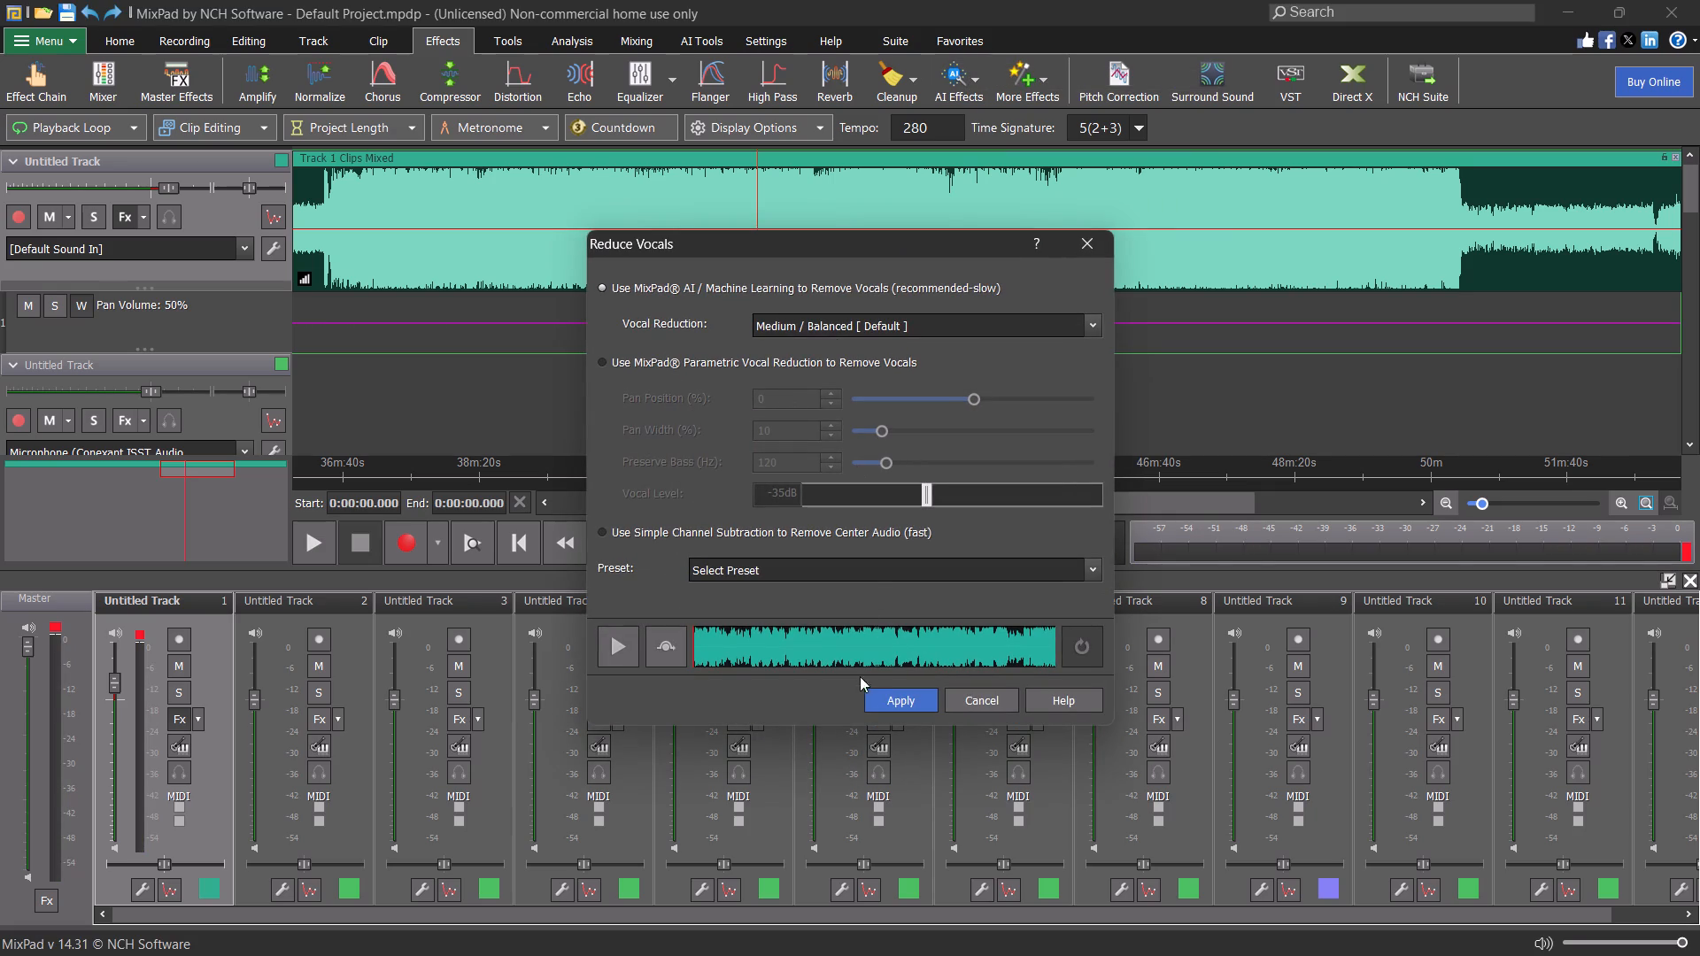
{"action": "left_click", "coordinate": [887, 698]}
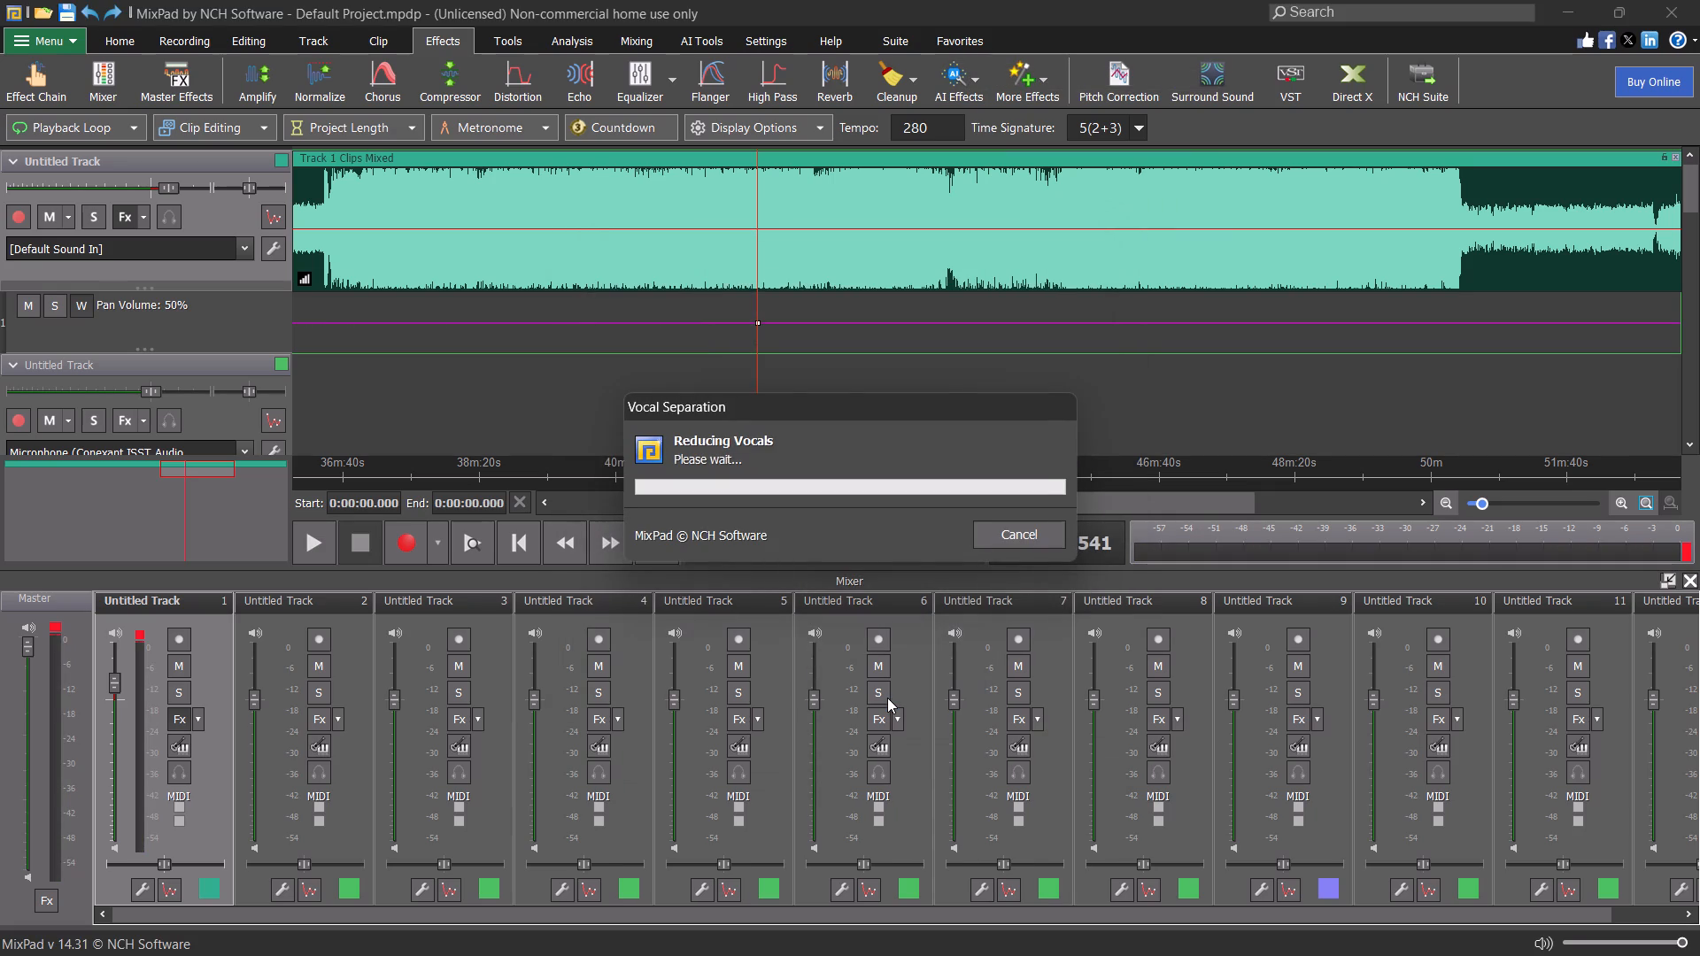
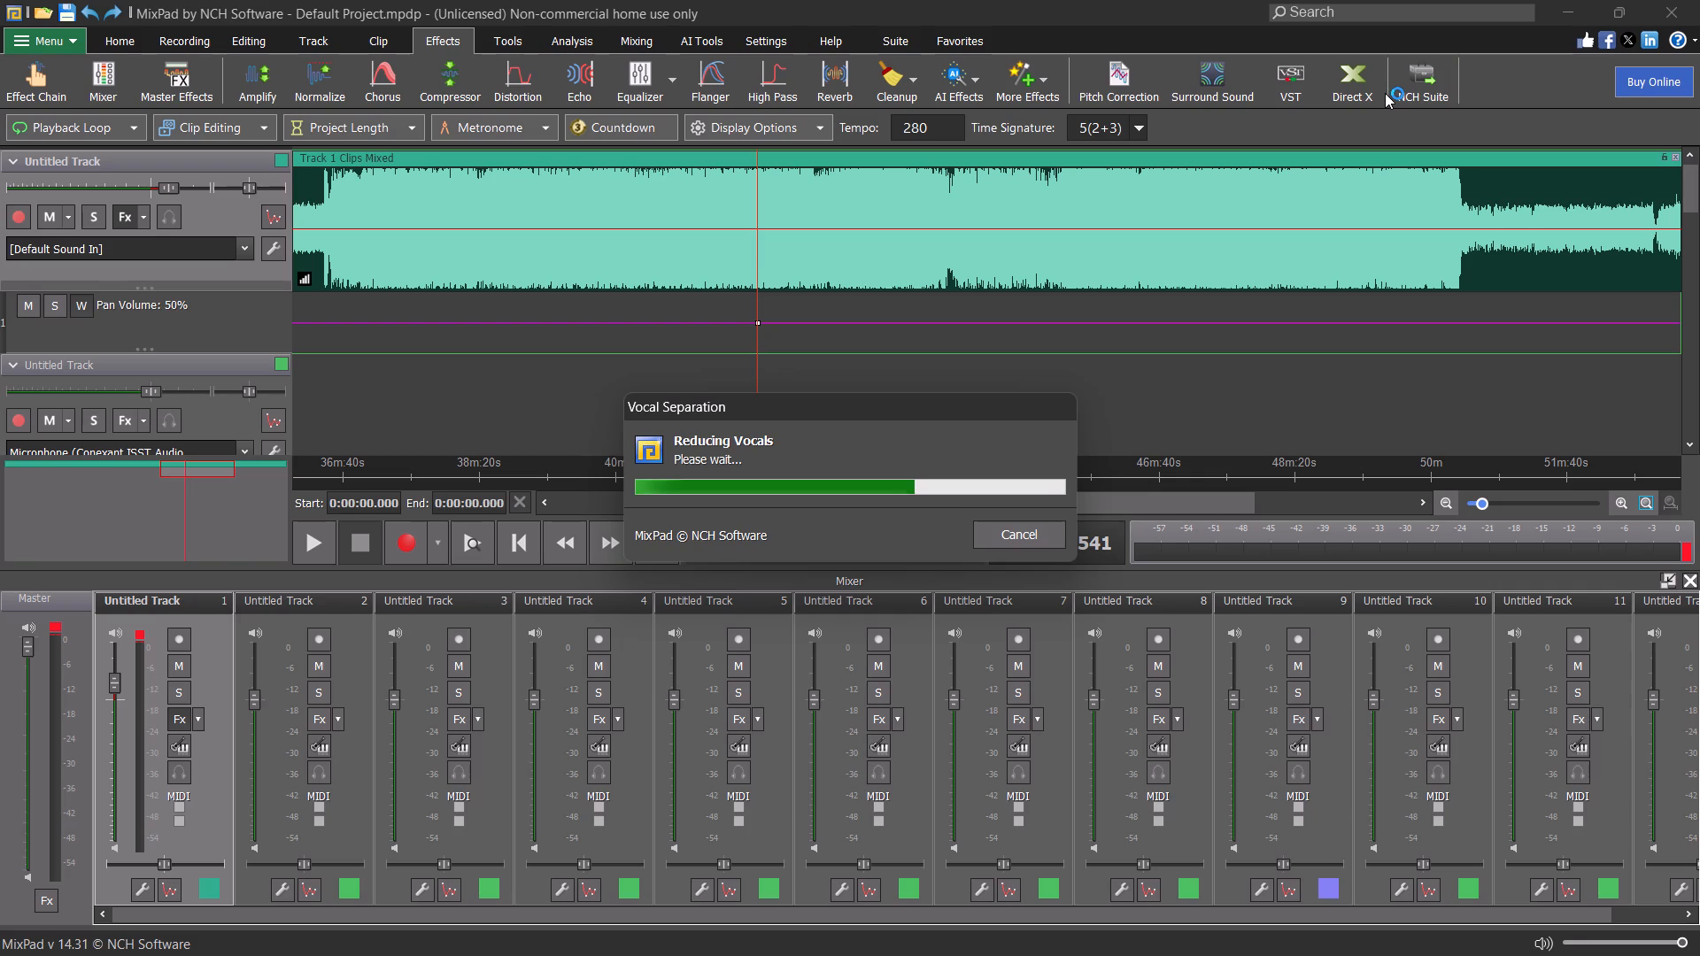
Play the project from the current playhead position to listen to the vocal-reduced Track 1 clip.
{"action": "left_click", "coordinate": [0, 472]}
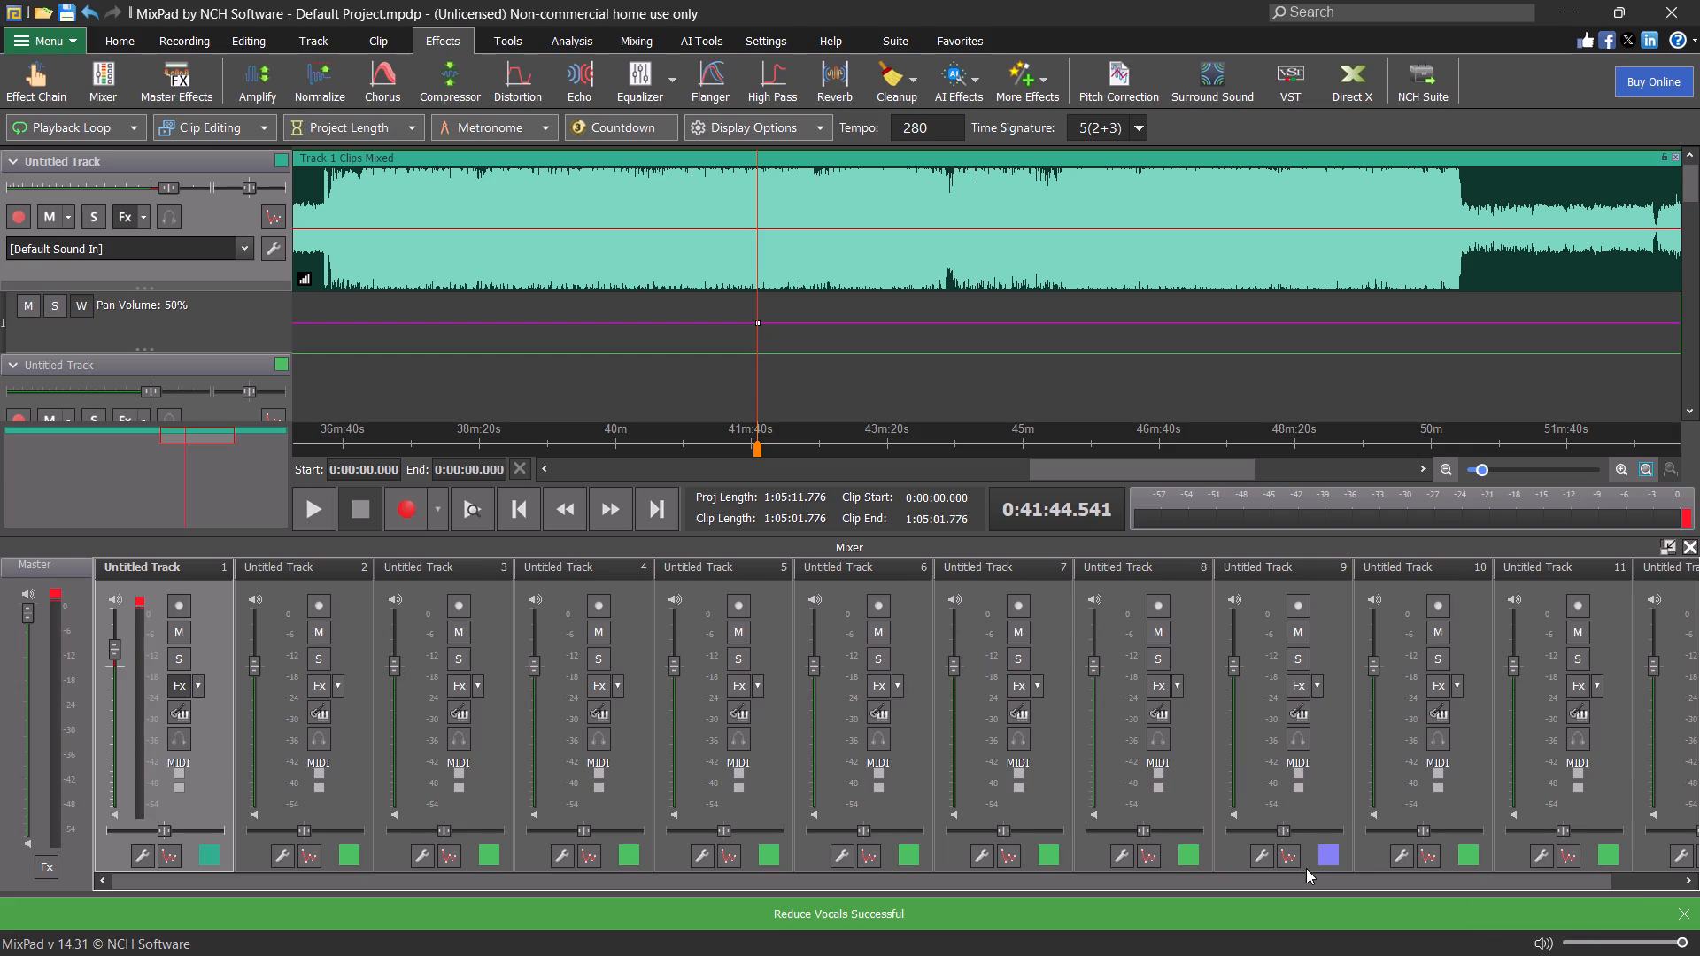
{"action": "left_click", "coordinate": [310, 491]}
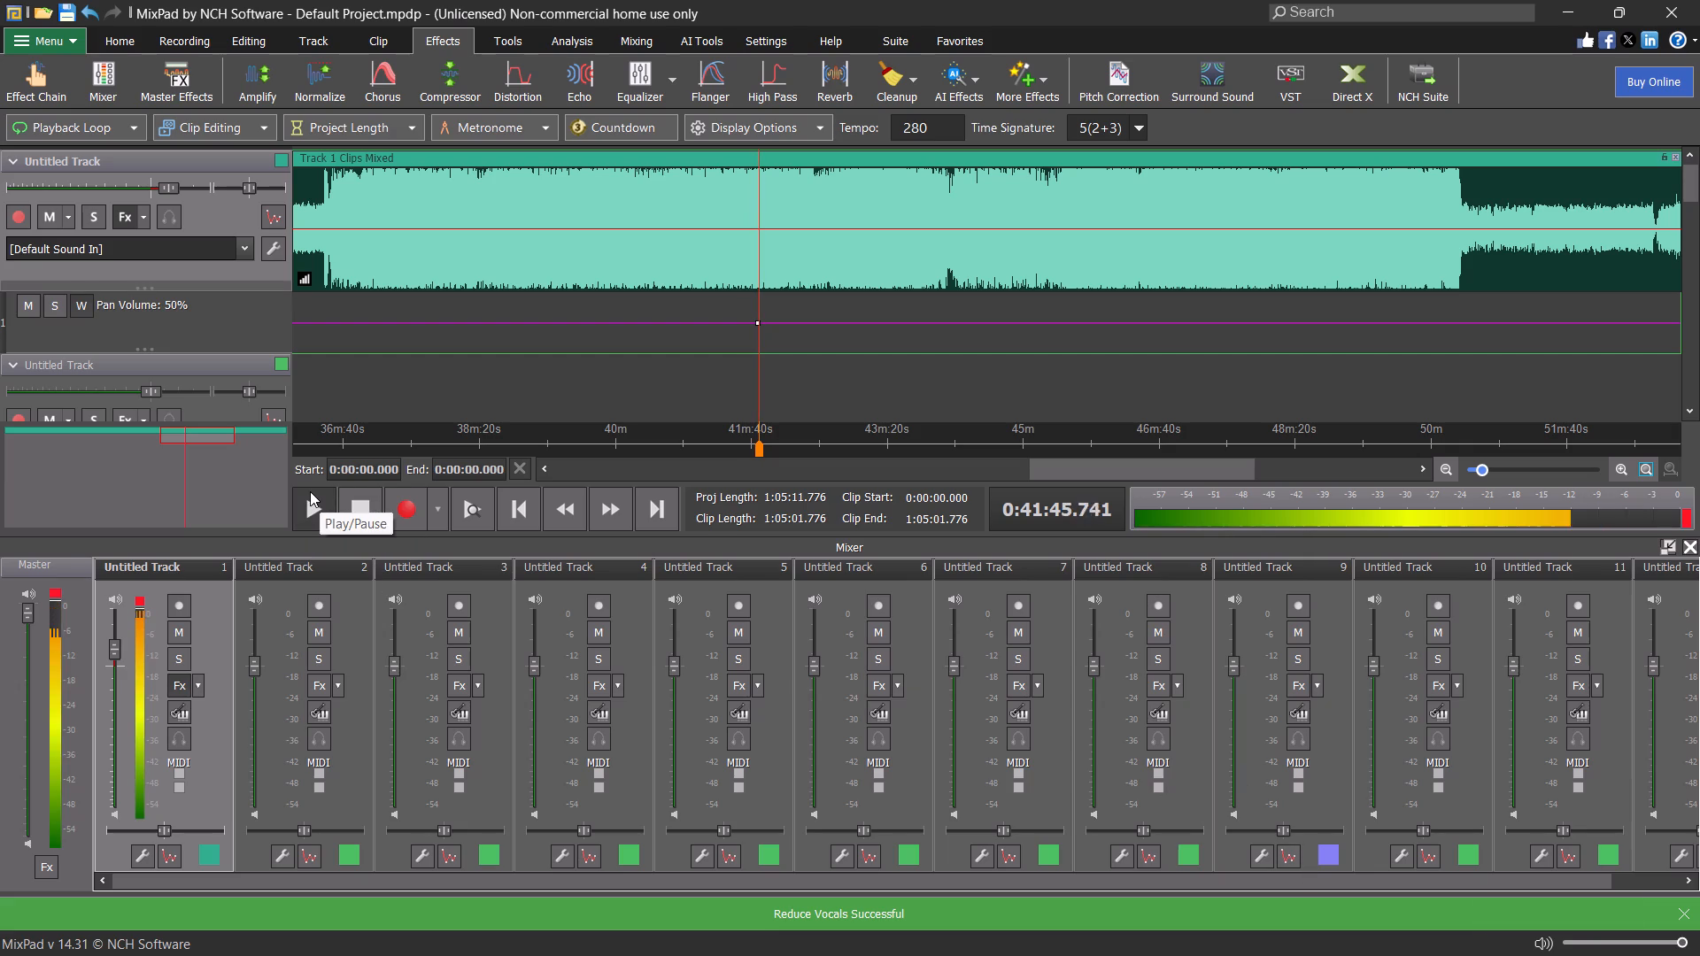
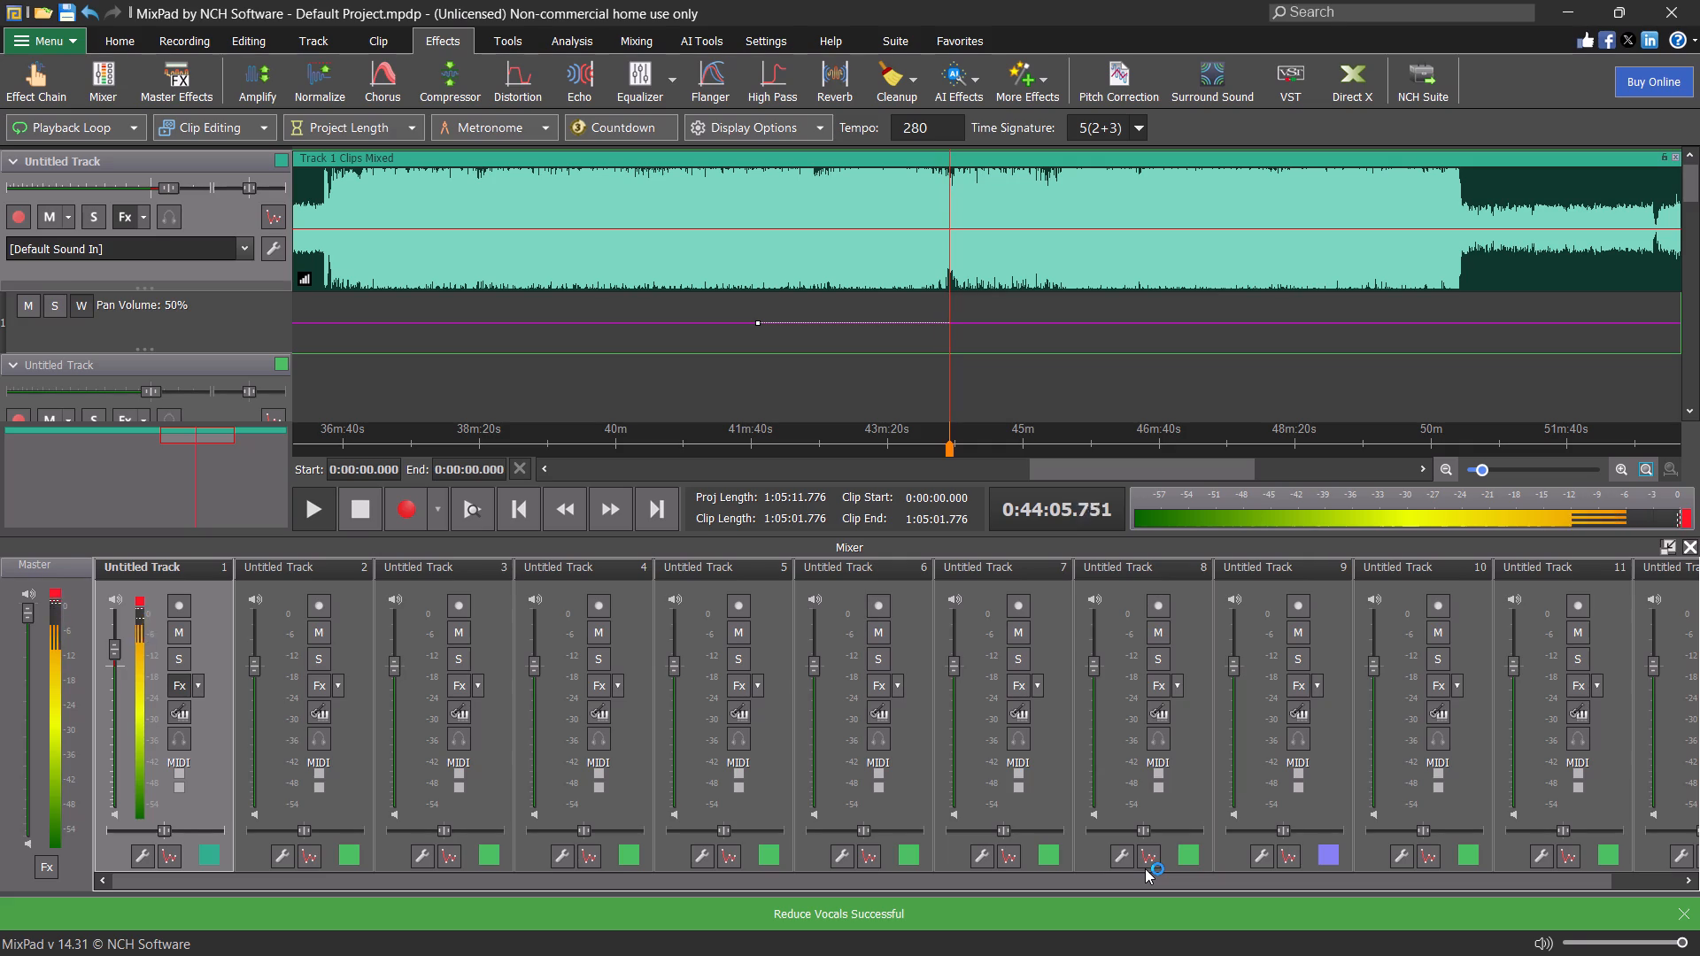
Dismiss the vocal reduction notification bar below the mixer.
{"action": "left_click_drag", "start_coordinate": [1145, 868], "coordinate": [1641, 924]}
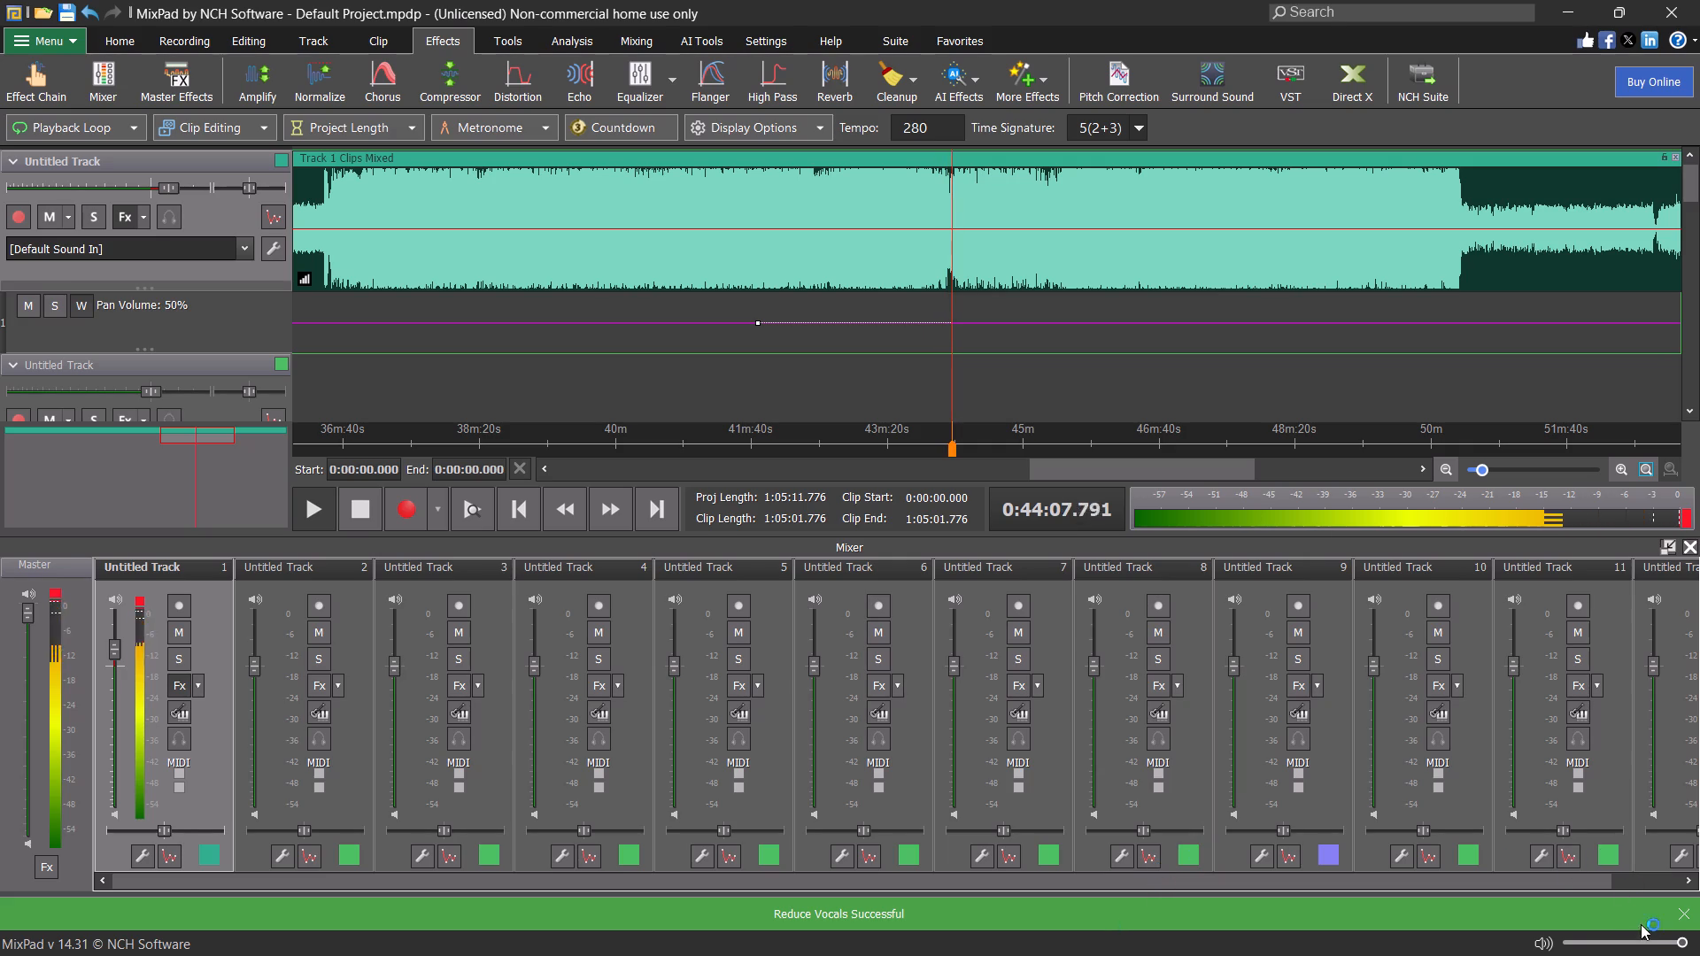
{"action": "left_click_drag", "start_coordinate": [1641, 924], "coordinate": [1686, 910]}
{"action": "left_click", "coordinate": [1686, 910]}
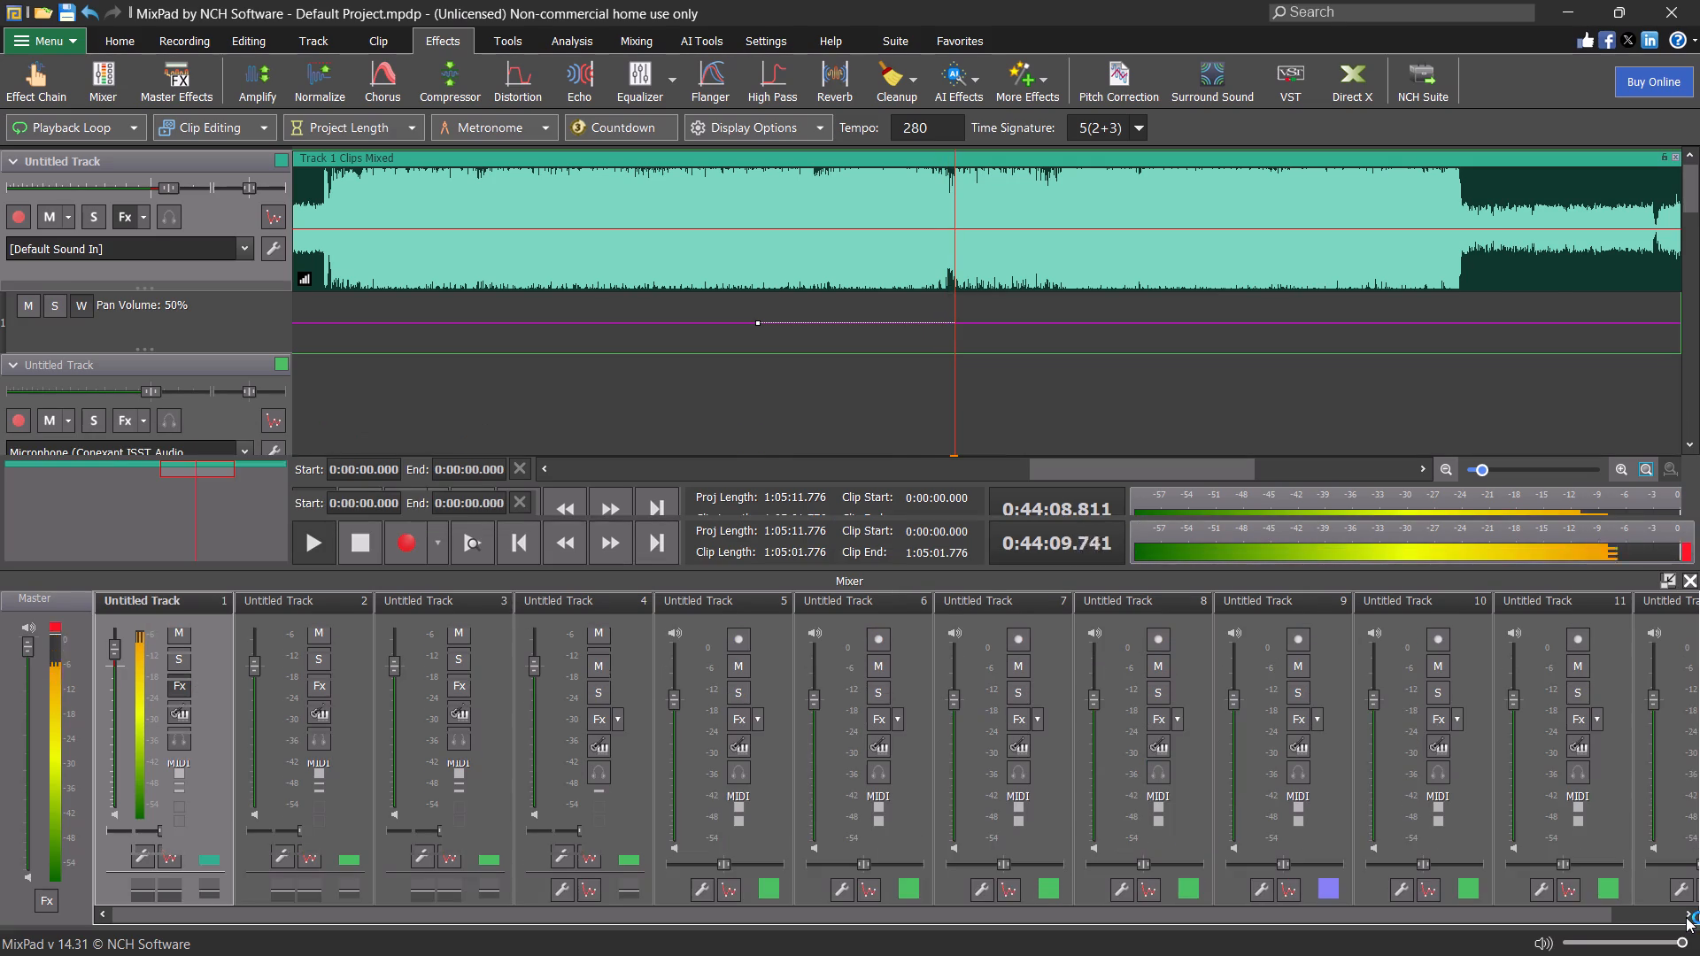
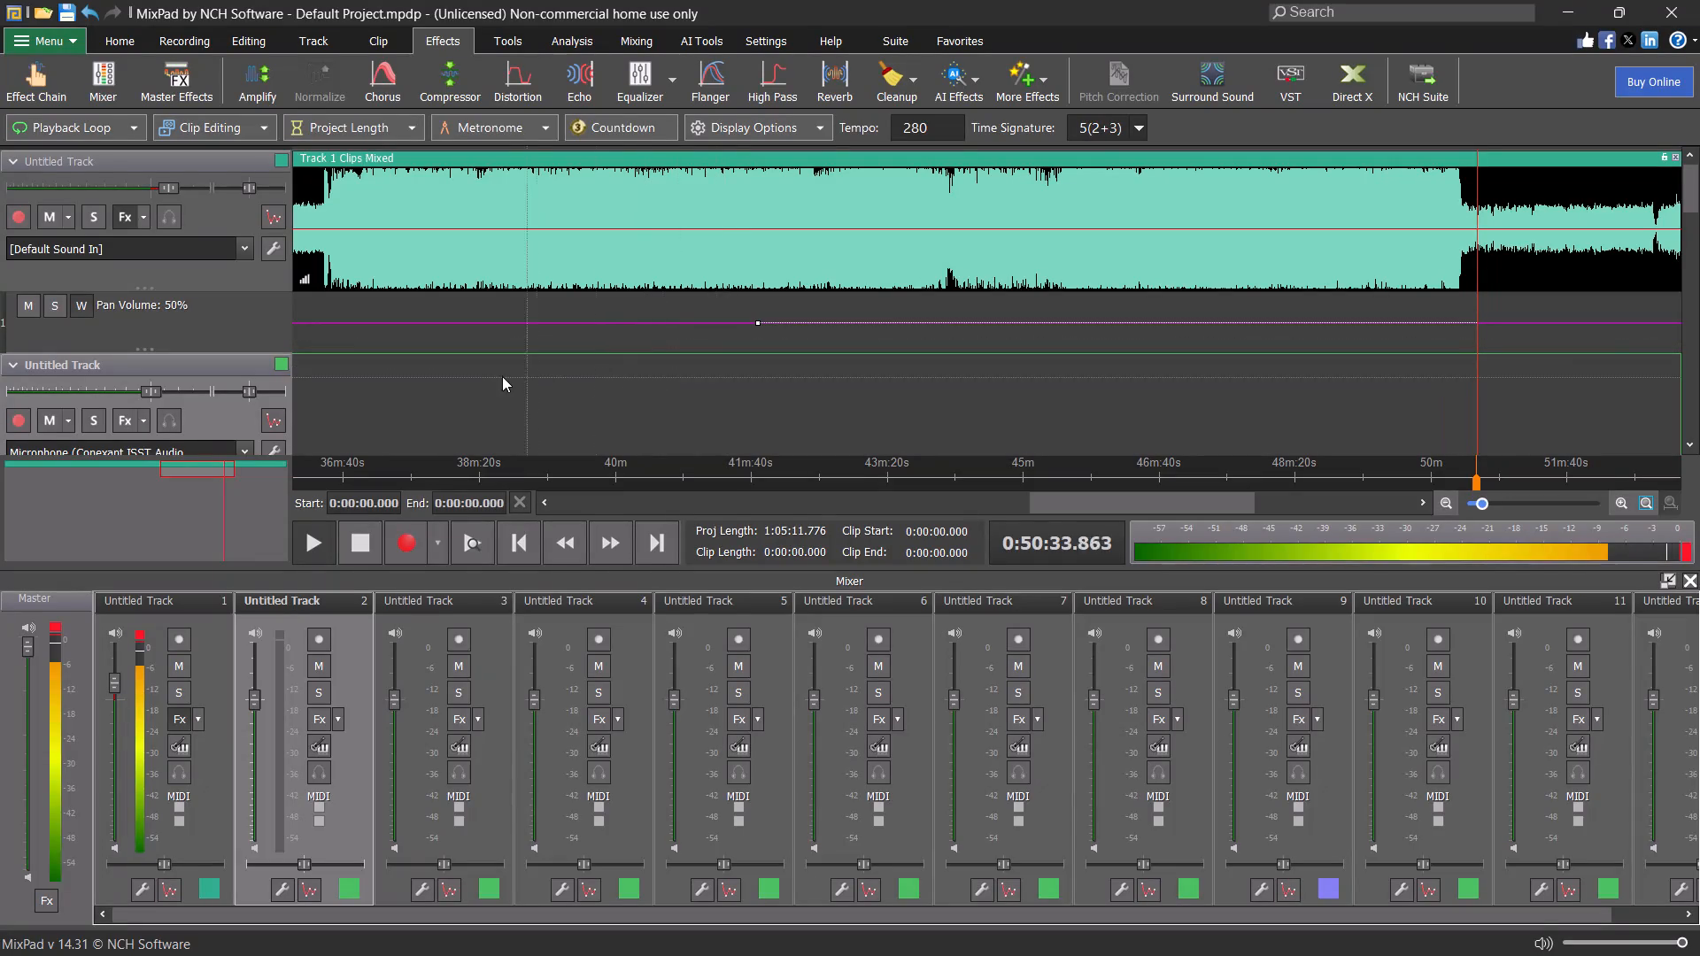
Move the playback position back to about 38:20 on the timeline.
{"action": "left_click", "coordinate": [478, 375]}
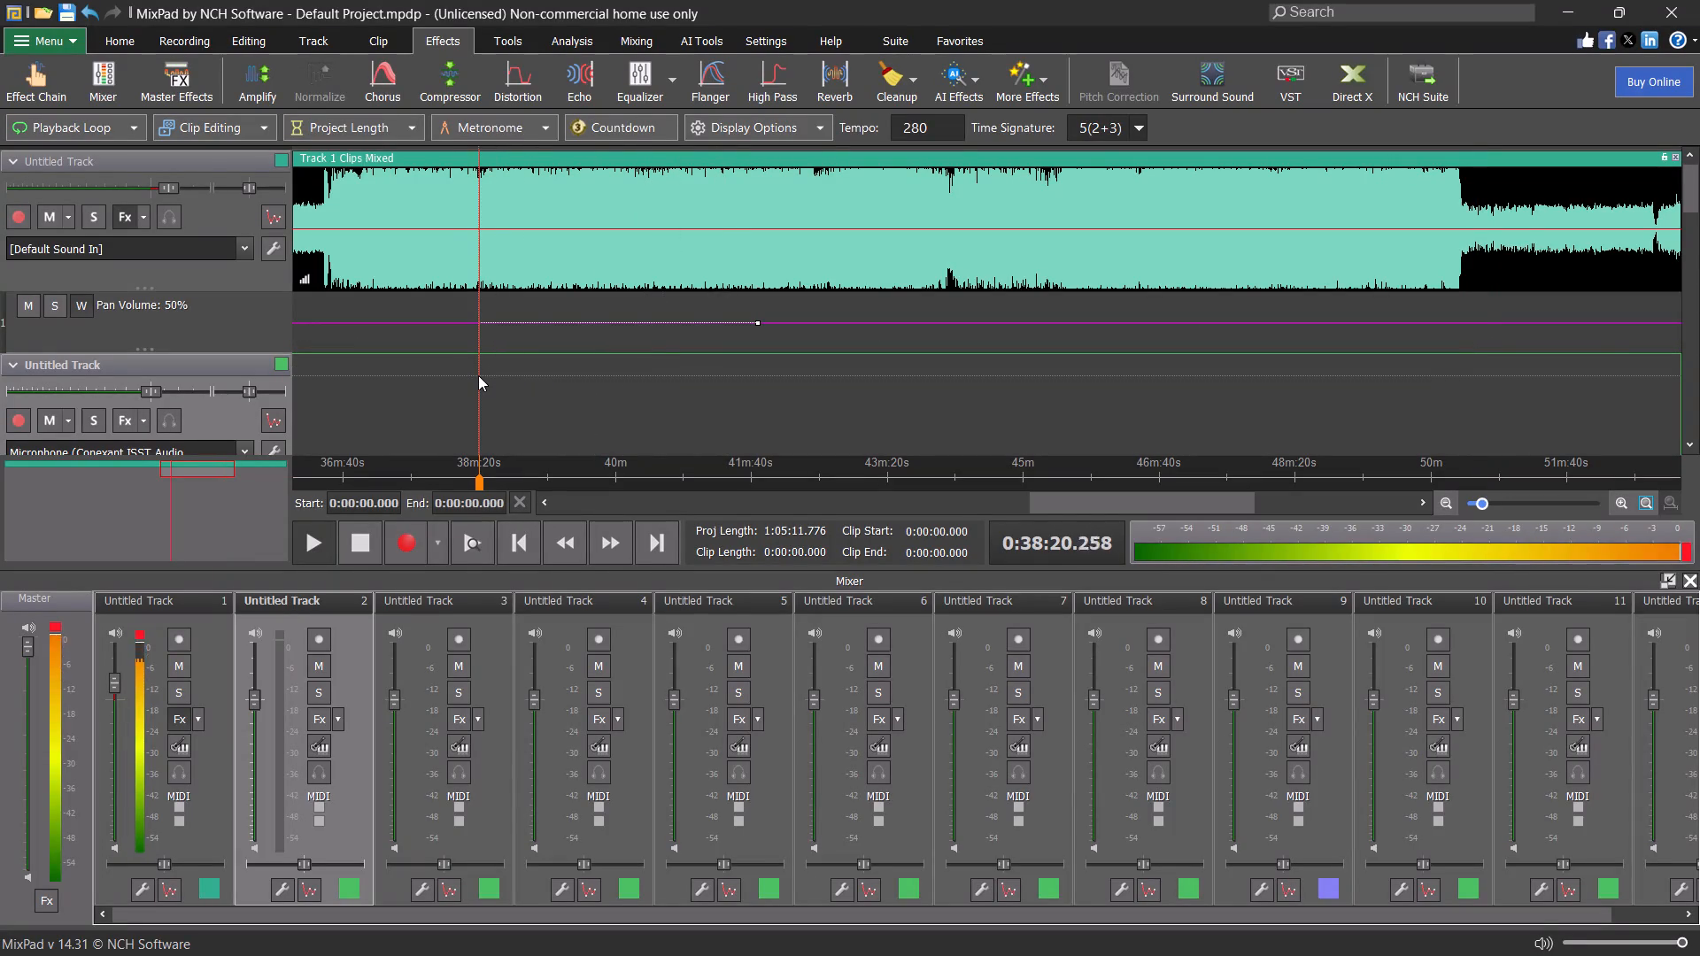
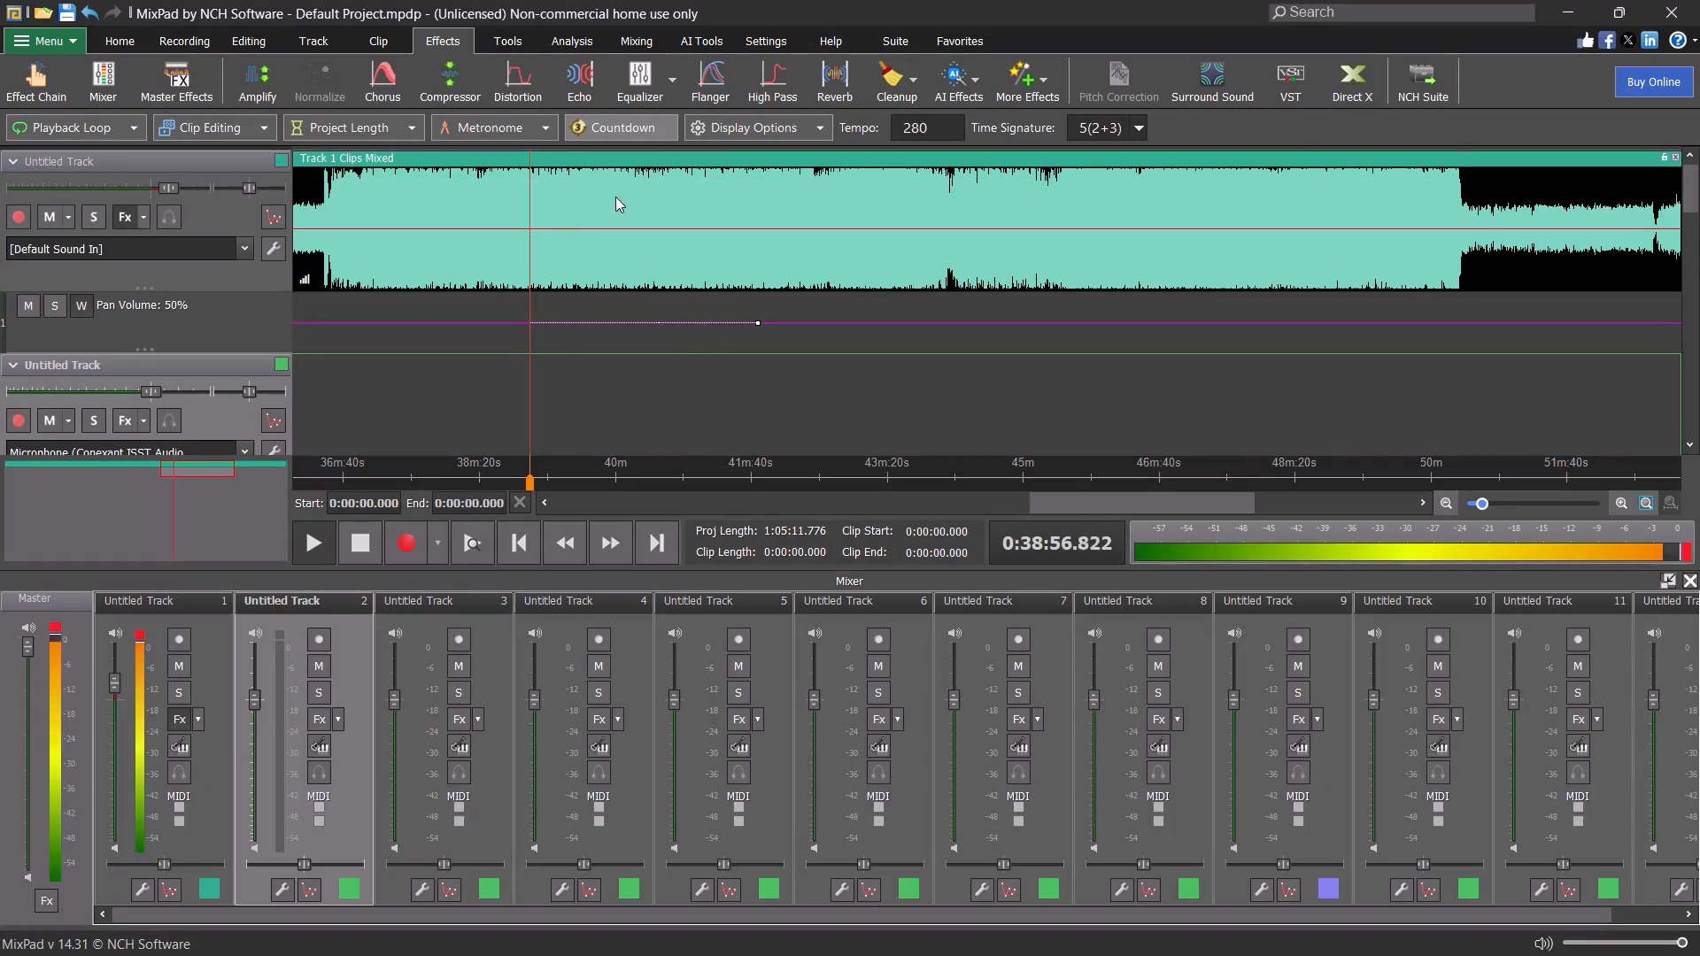
Move the playback position forward to about 40:46, within the pan automation lane of Track 1.
{"action": "left_click", "coordinate": [677, 343]}
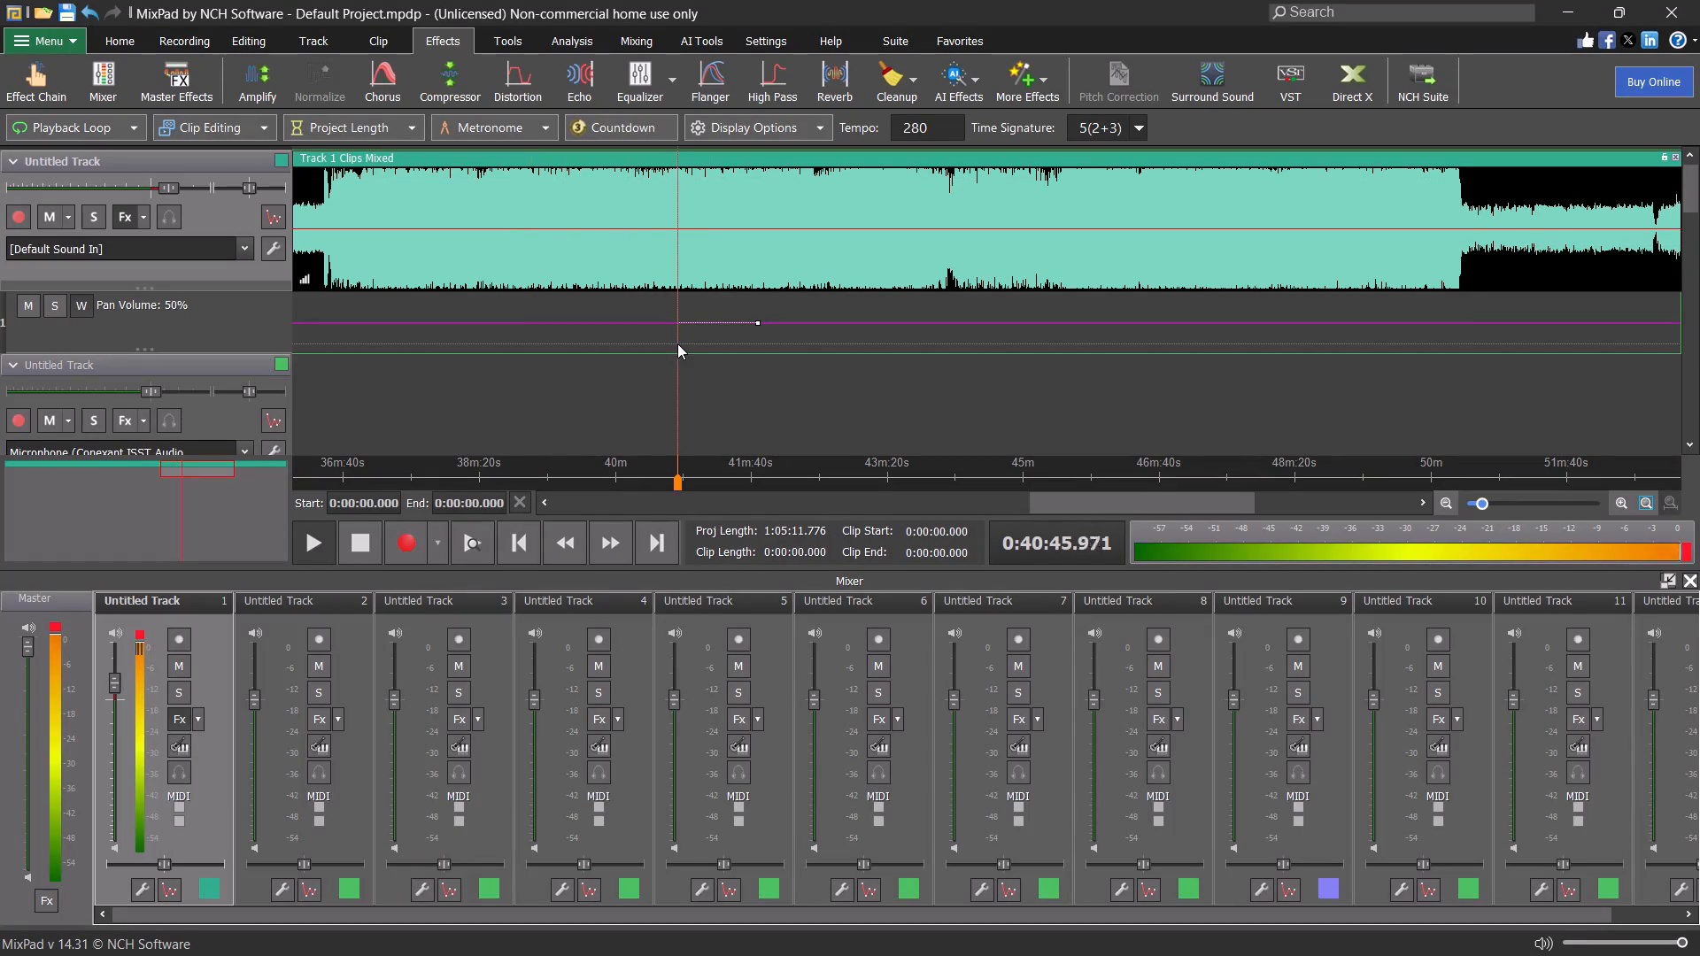
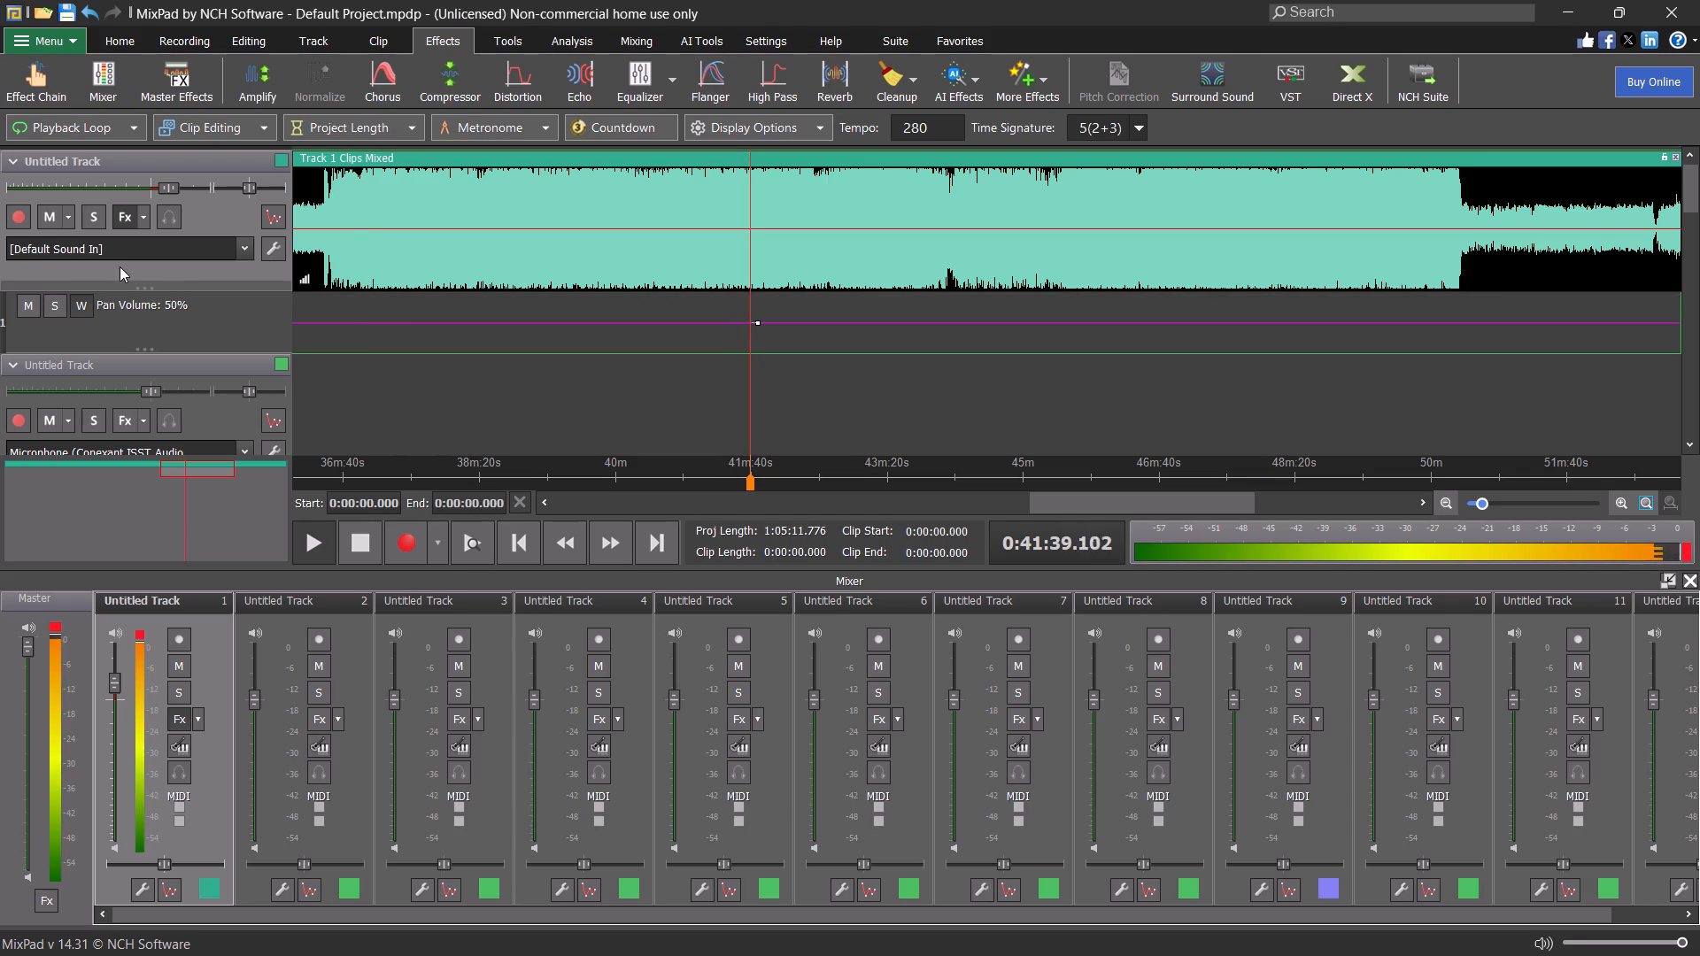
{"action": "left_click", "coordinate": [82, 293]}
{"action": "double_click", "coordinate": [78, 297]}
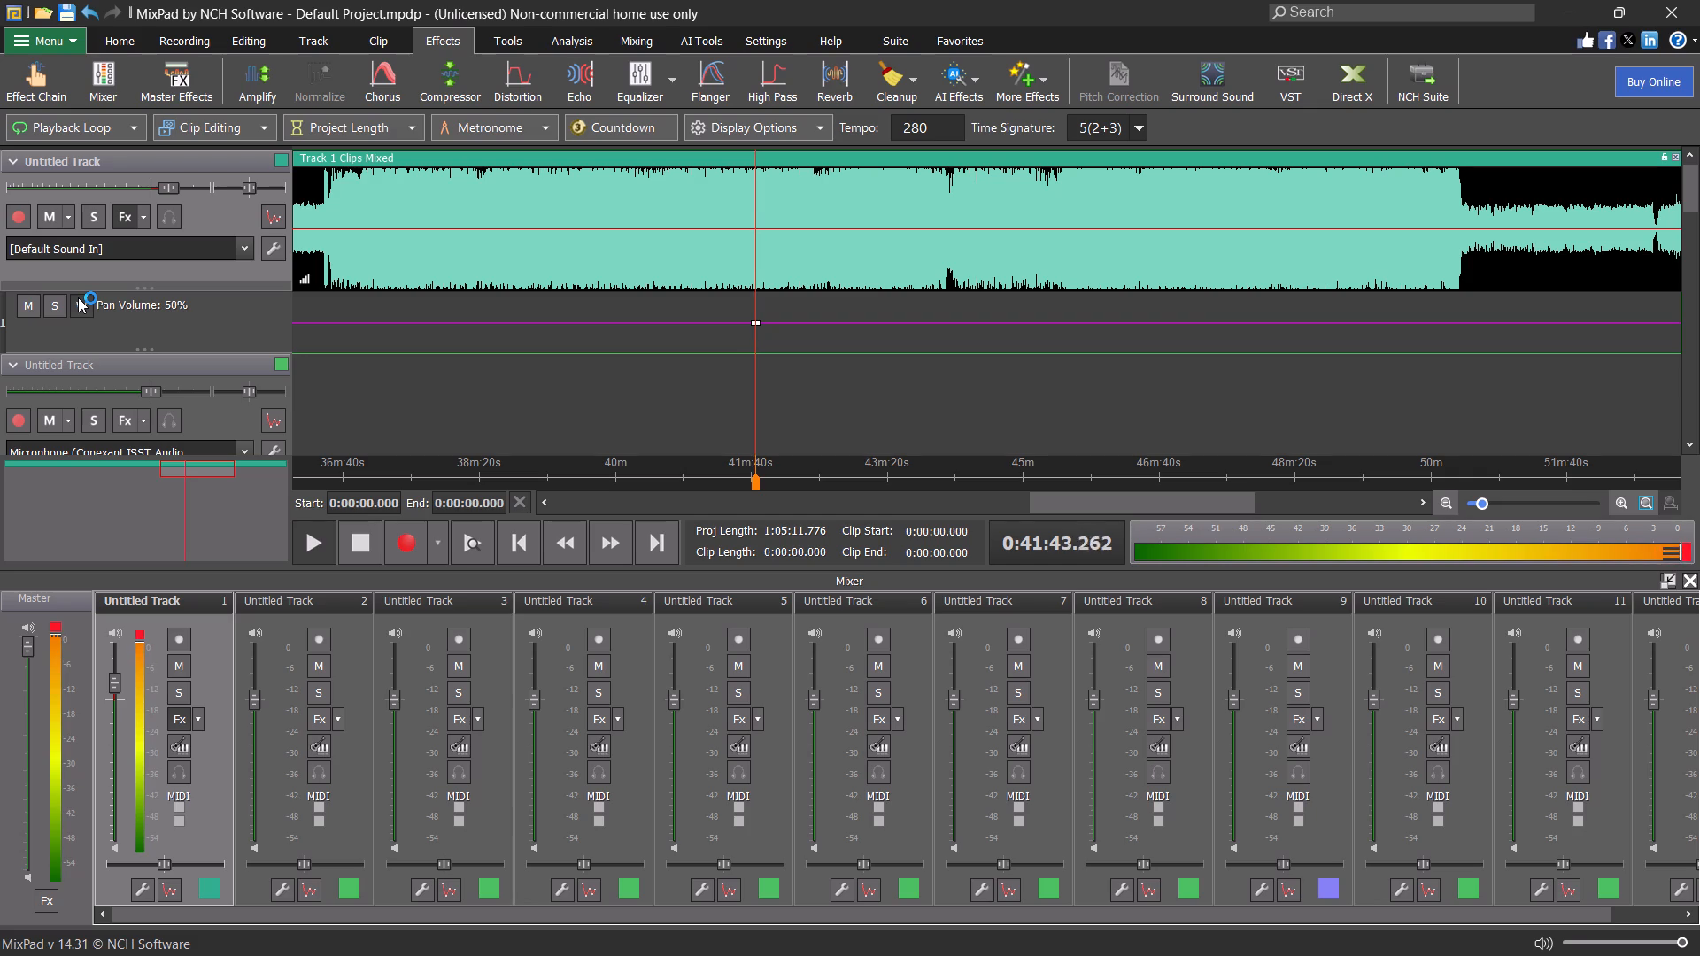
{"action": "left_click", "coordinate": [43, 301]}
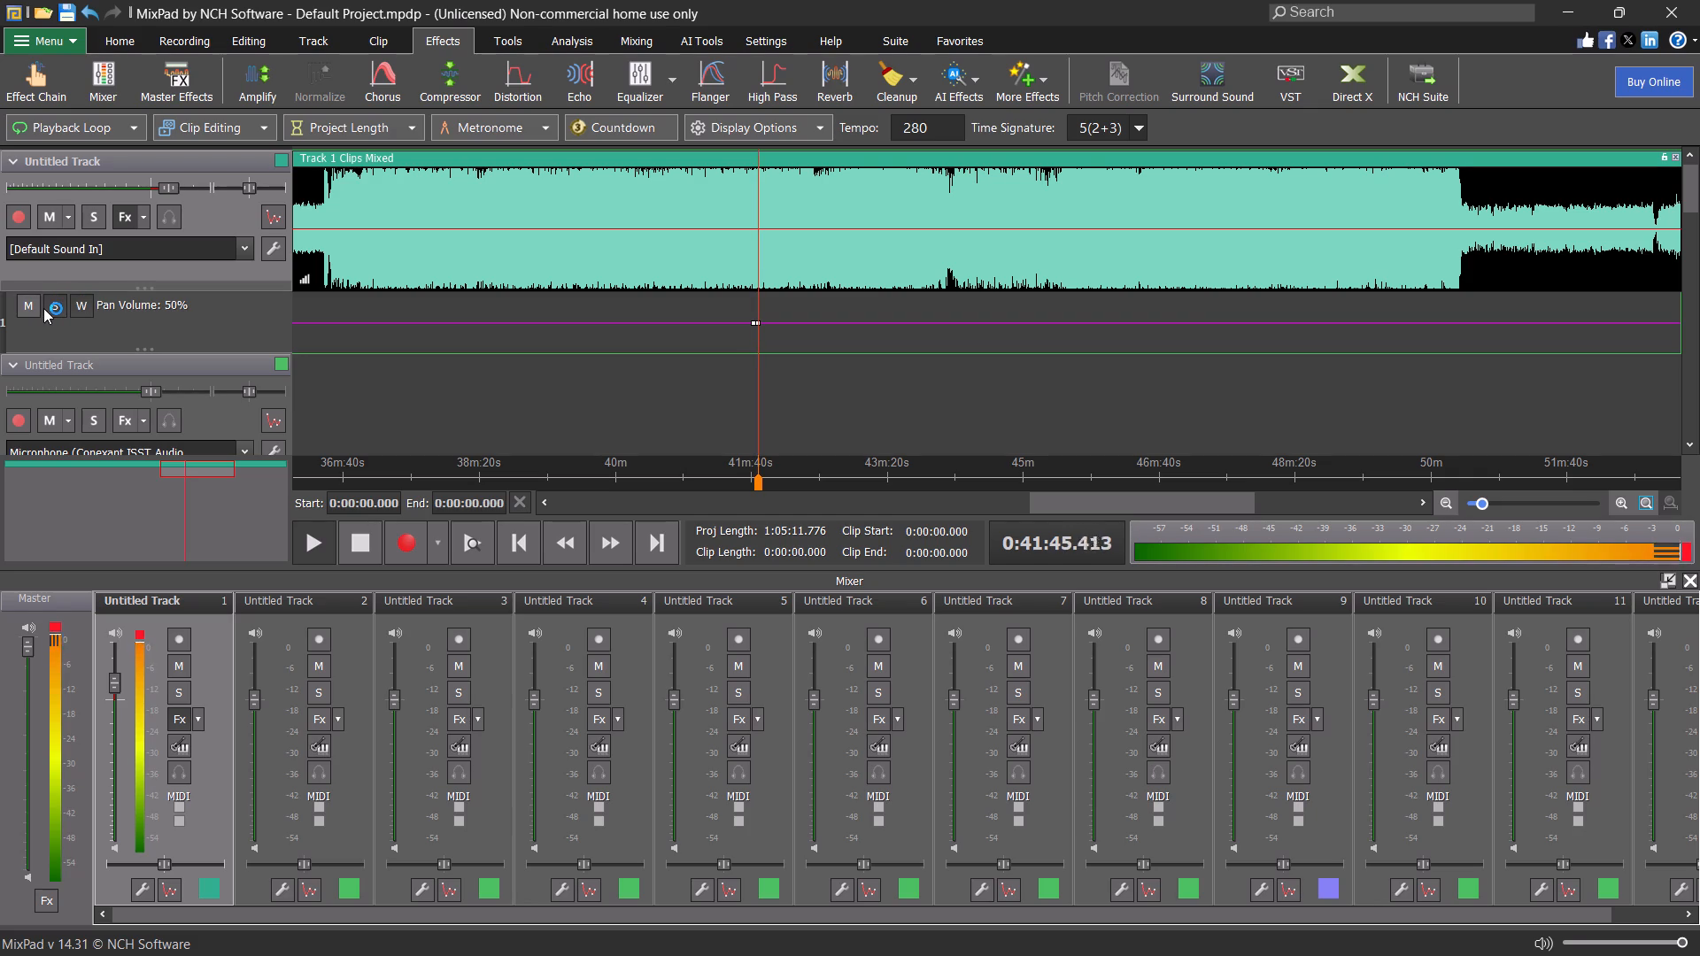
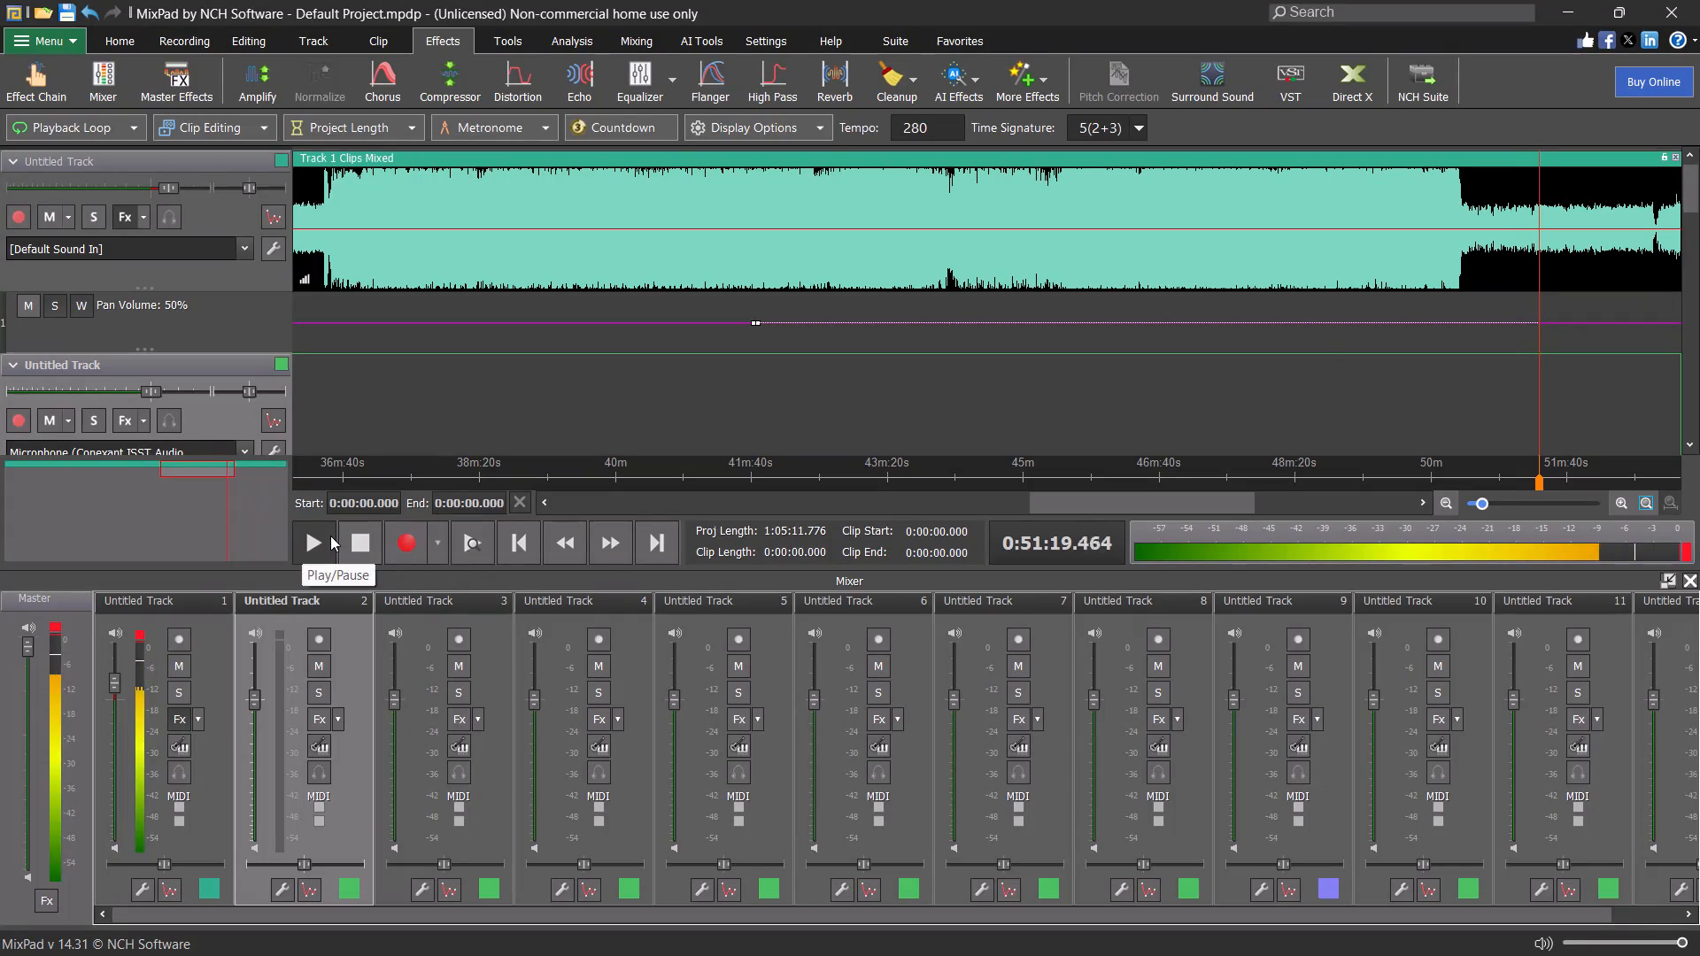
Pause the project at about 51:19 and resume playback from the same point.
{"action": "left_click", "coordinate": [330, 536]}
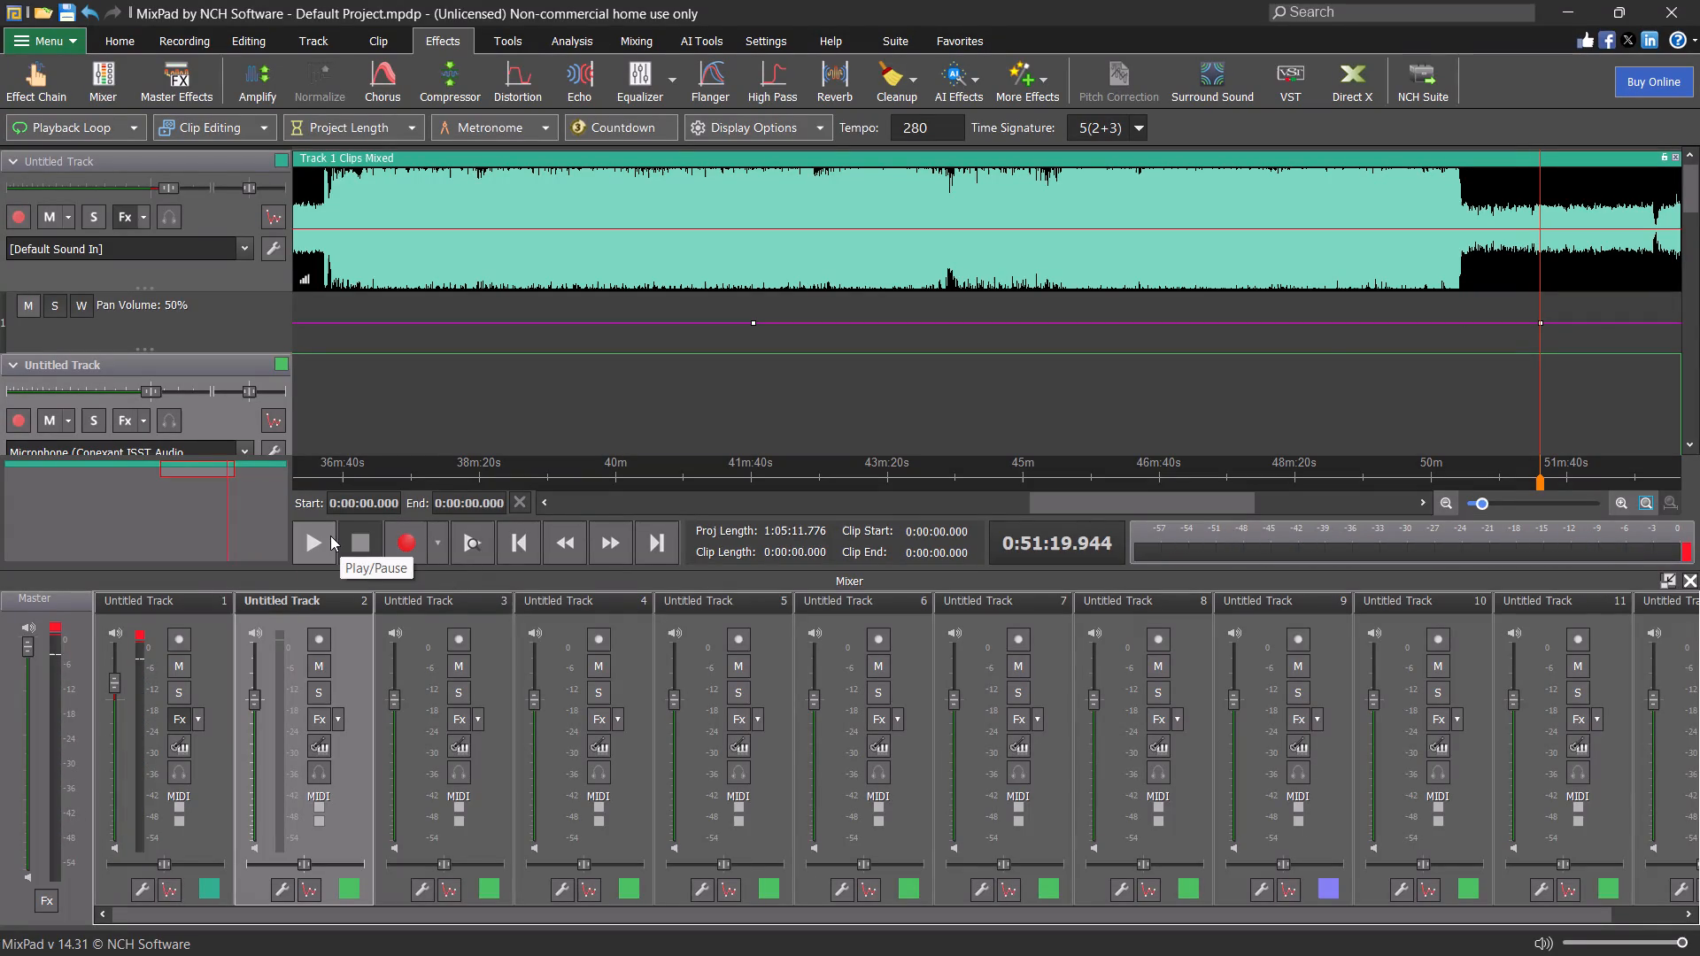
{"action": "left_click", "coordinate": [330, 536]}
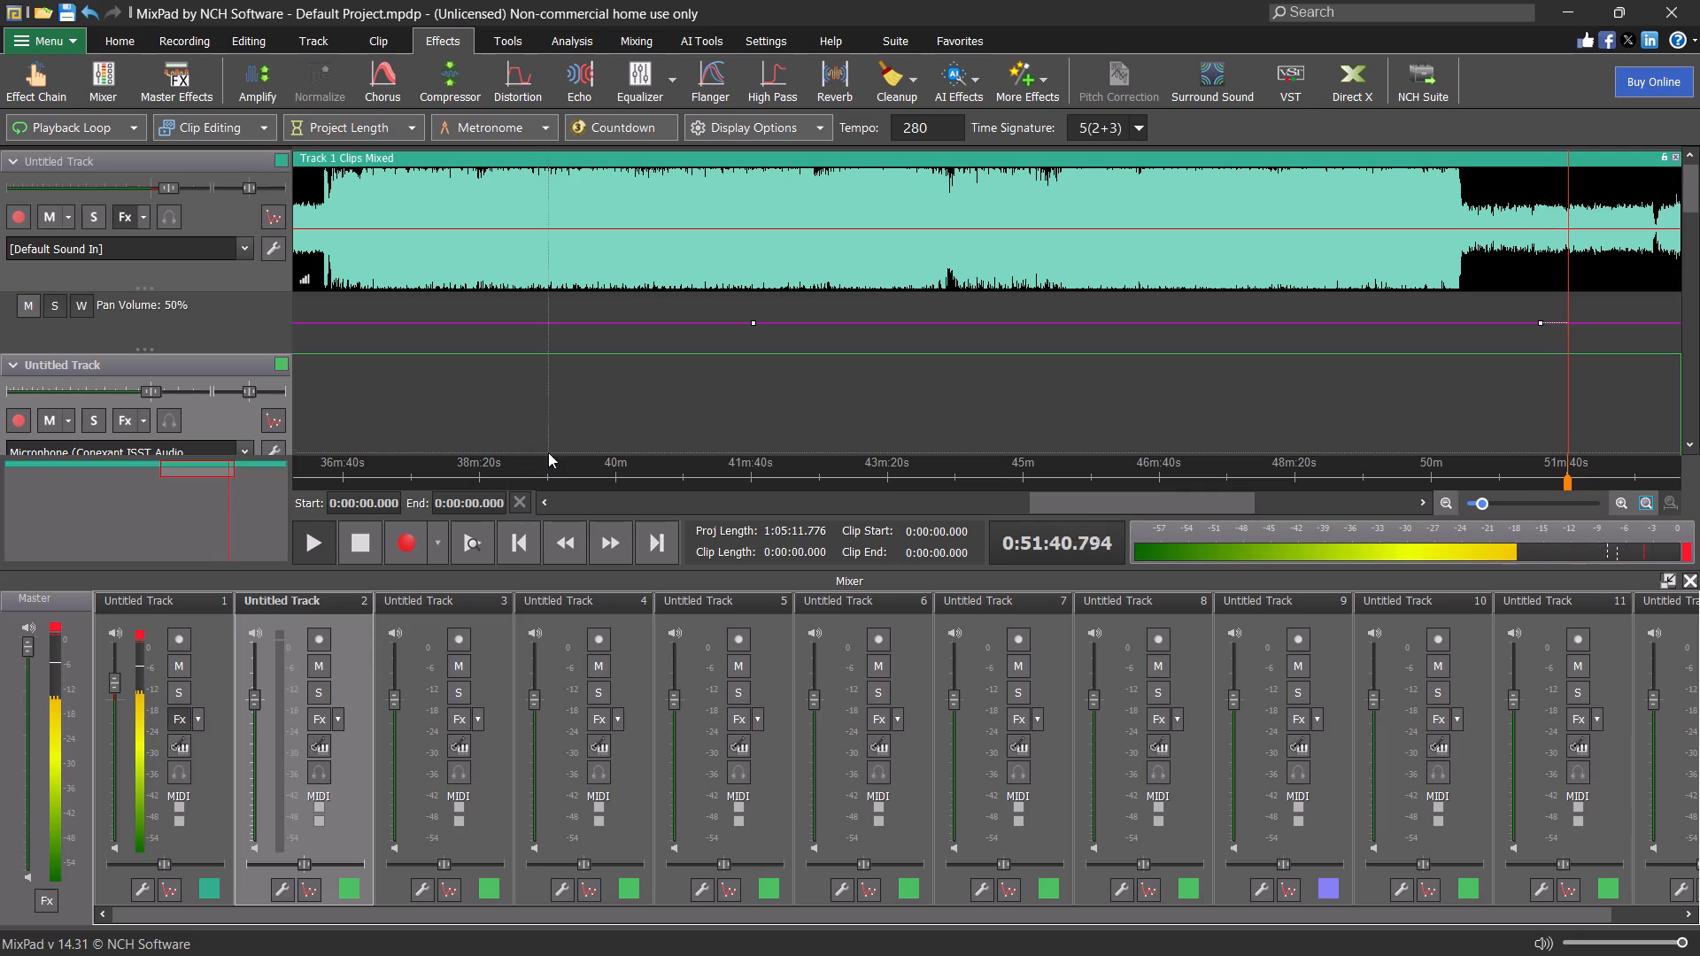
Normalize the Track 1 Clips Mixed clip to a 96.906% peak level with the Simple Peak Level method.
{"action": "left_click", "coordinate": [306, 280]}
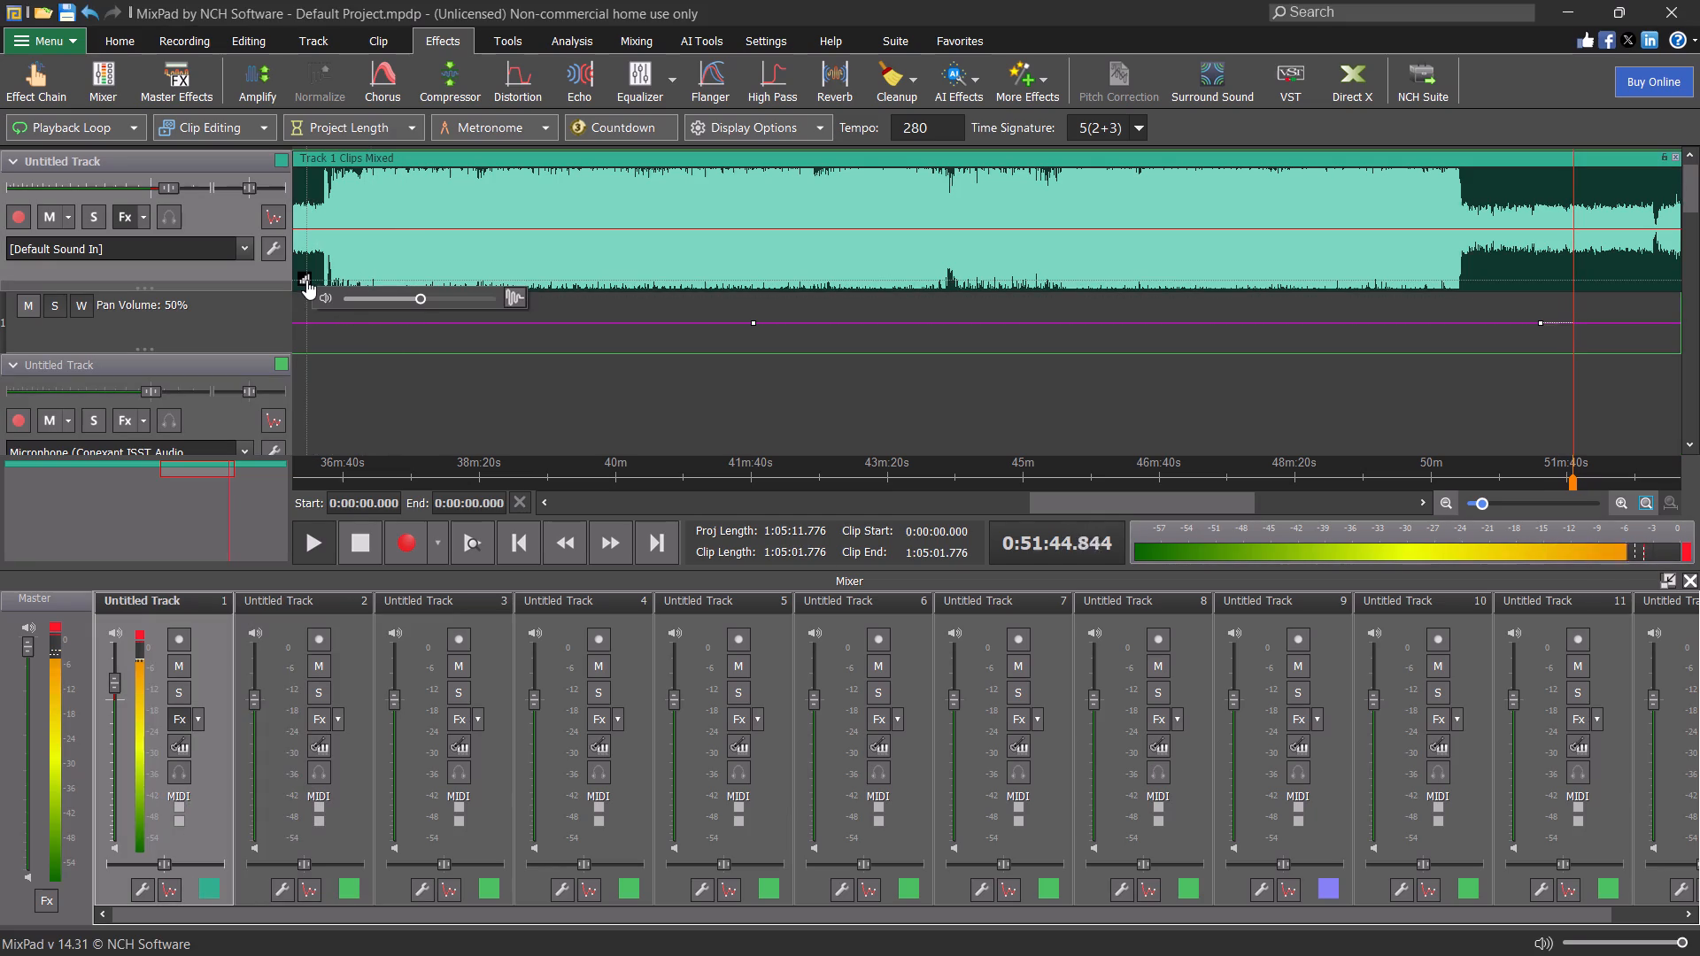
{"action": "left_click", "coordinate": [306, 280]}
{"action": "left_click", "coordinate": [306, 280]}
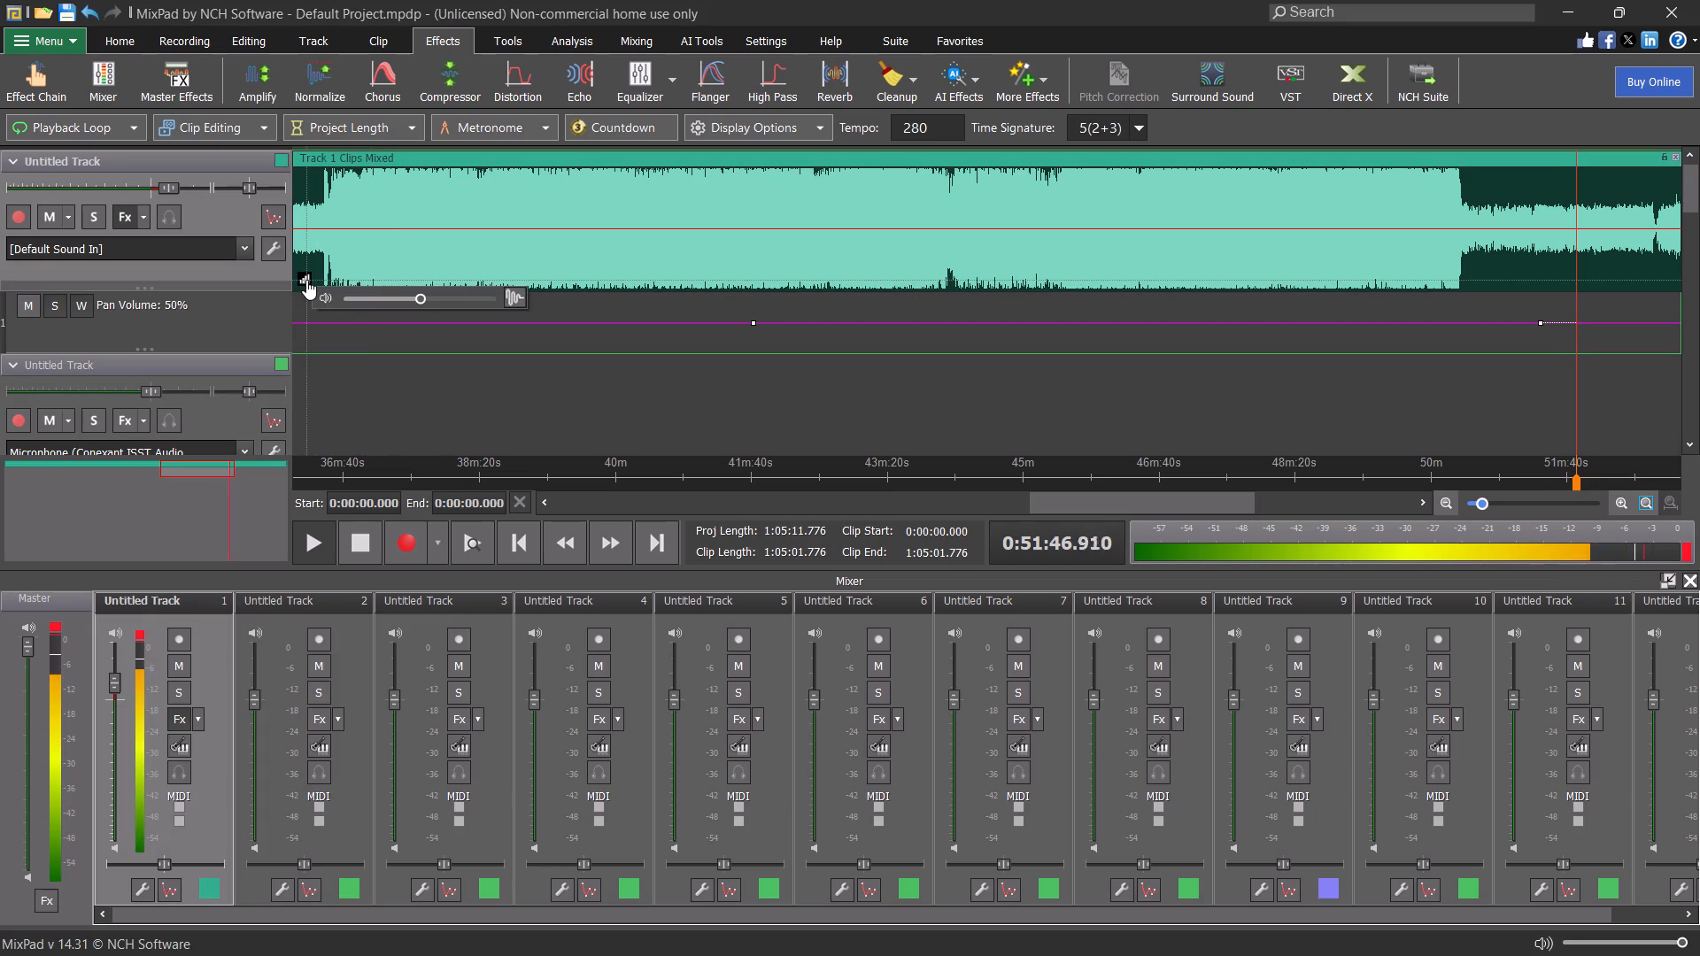
{"action": "left_click", "coordinate": [306, 280]}
{"action": "left_click", "coordinate": [306, 280]}
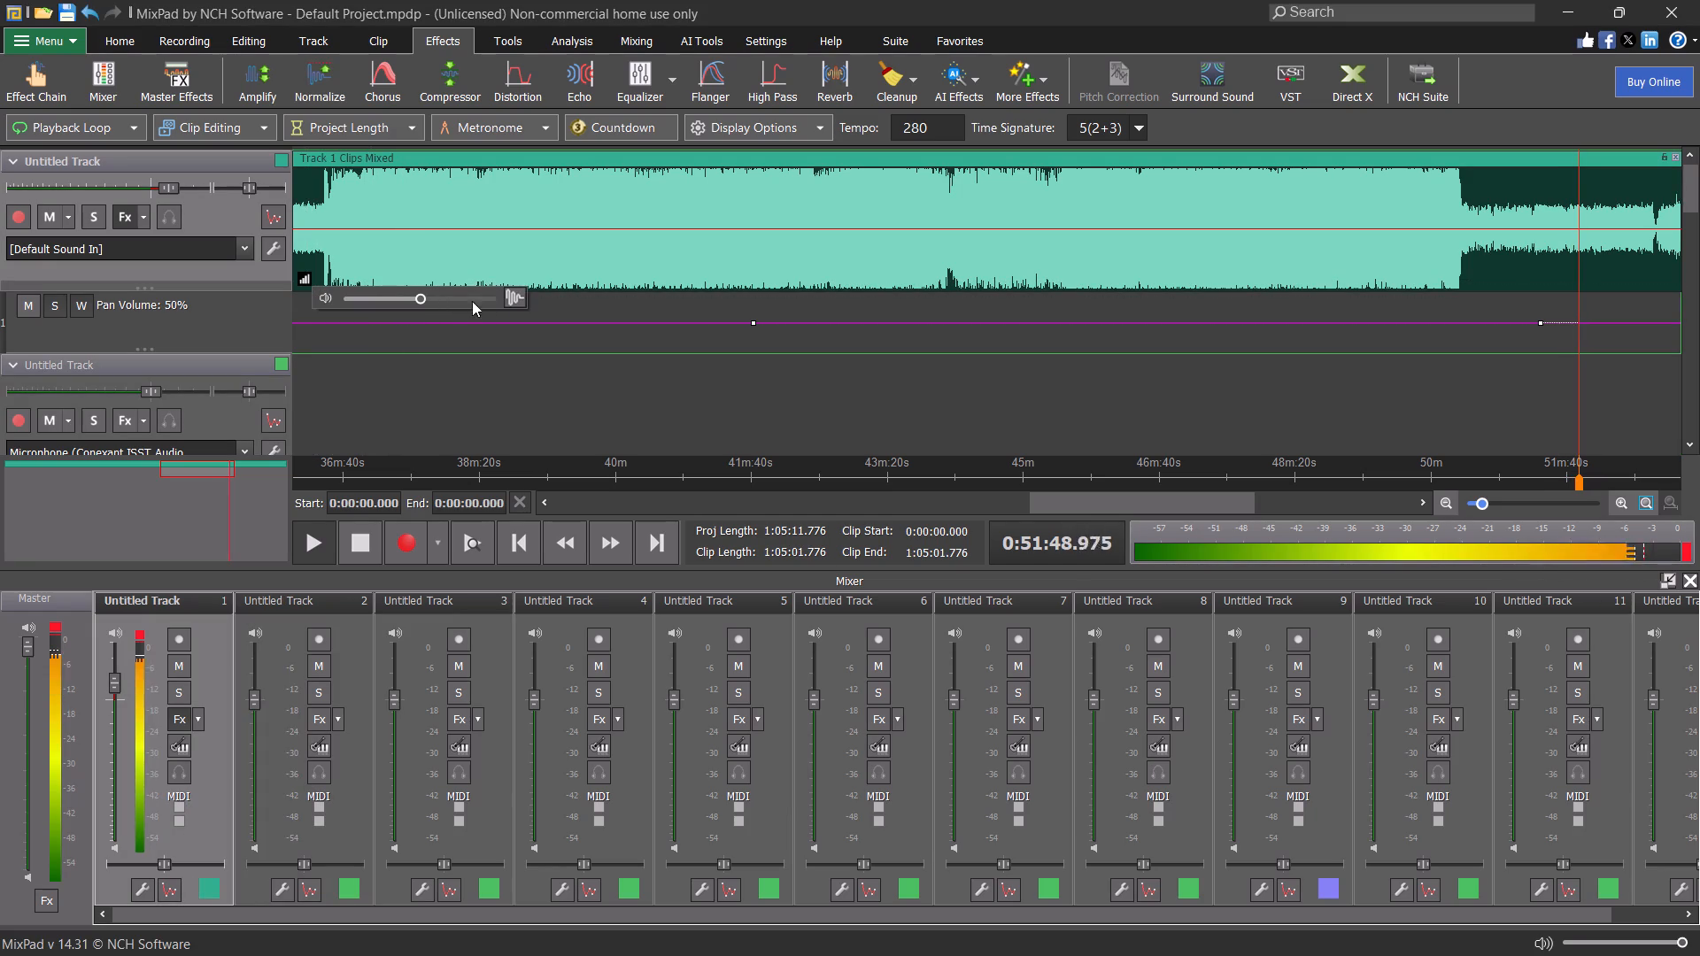
{"action": "left_click", "coordinate": [508, 297]}
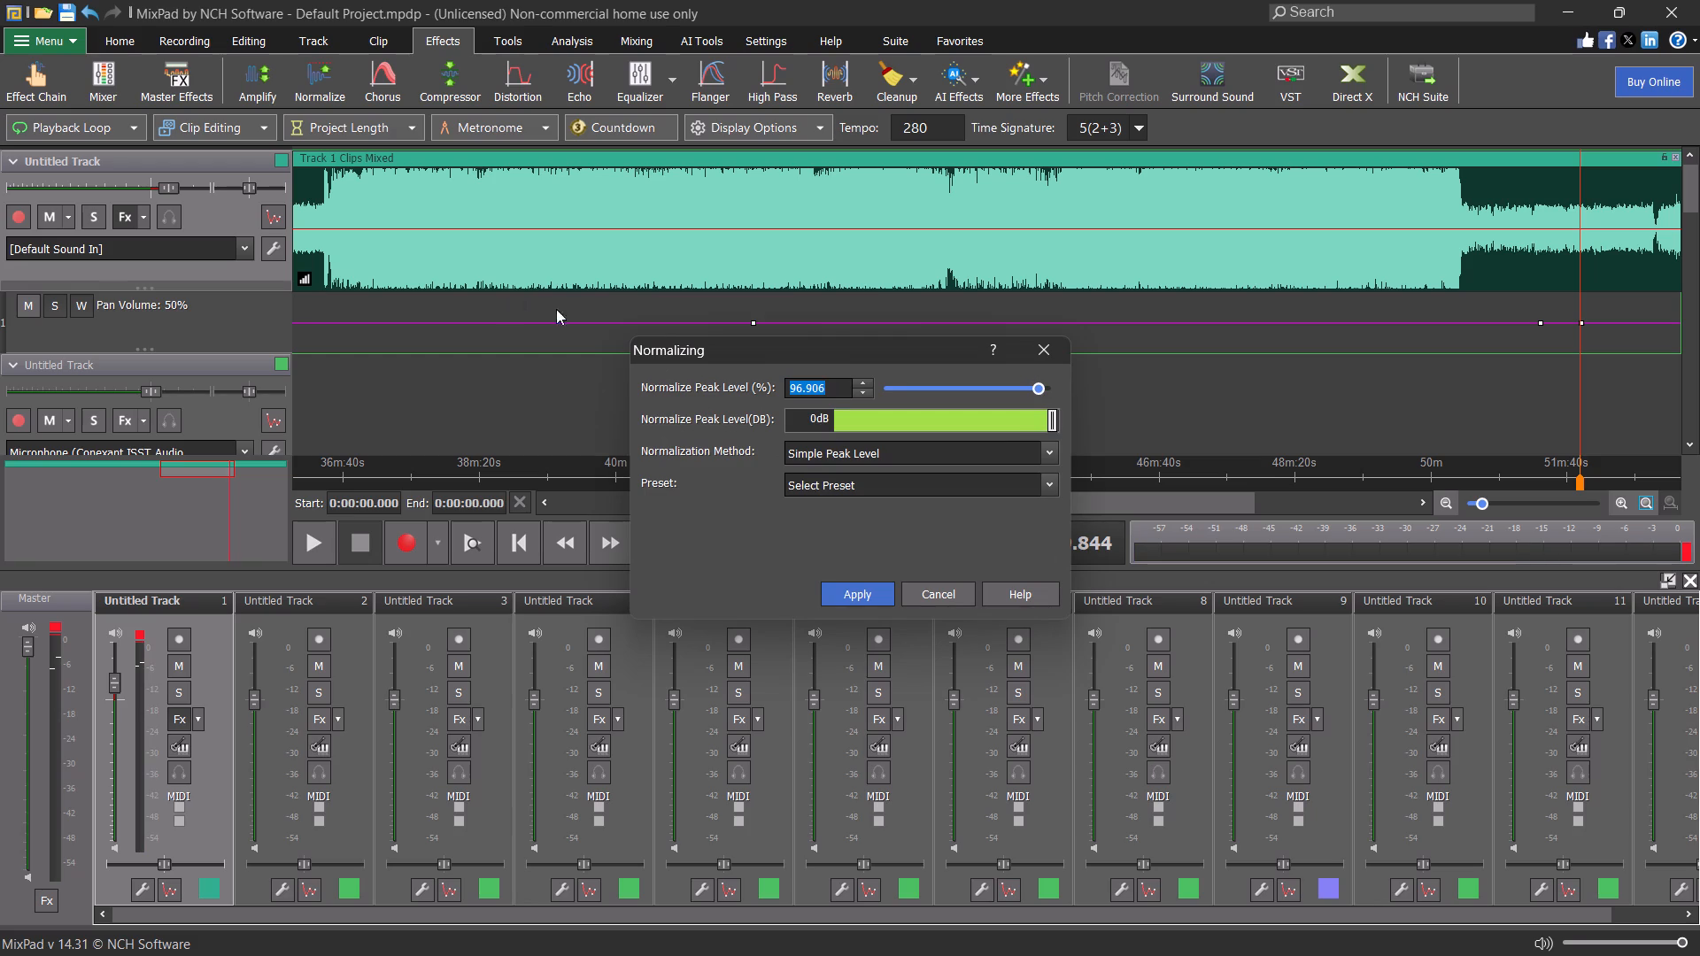
{"action": "left_click", "coordinate": [854, 591]}
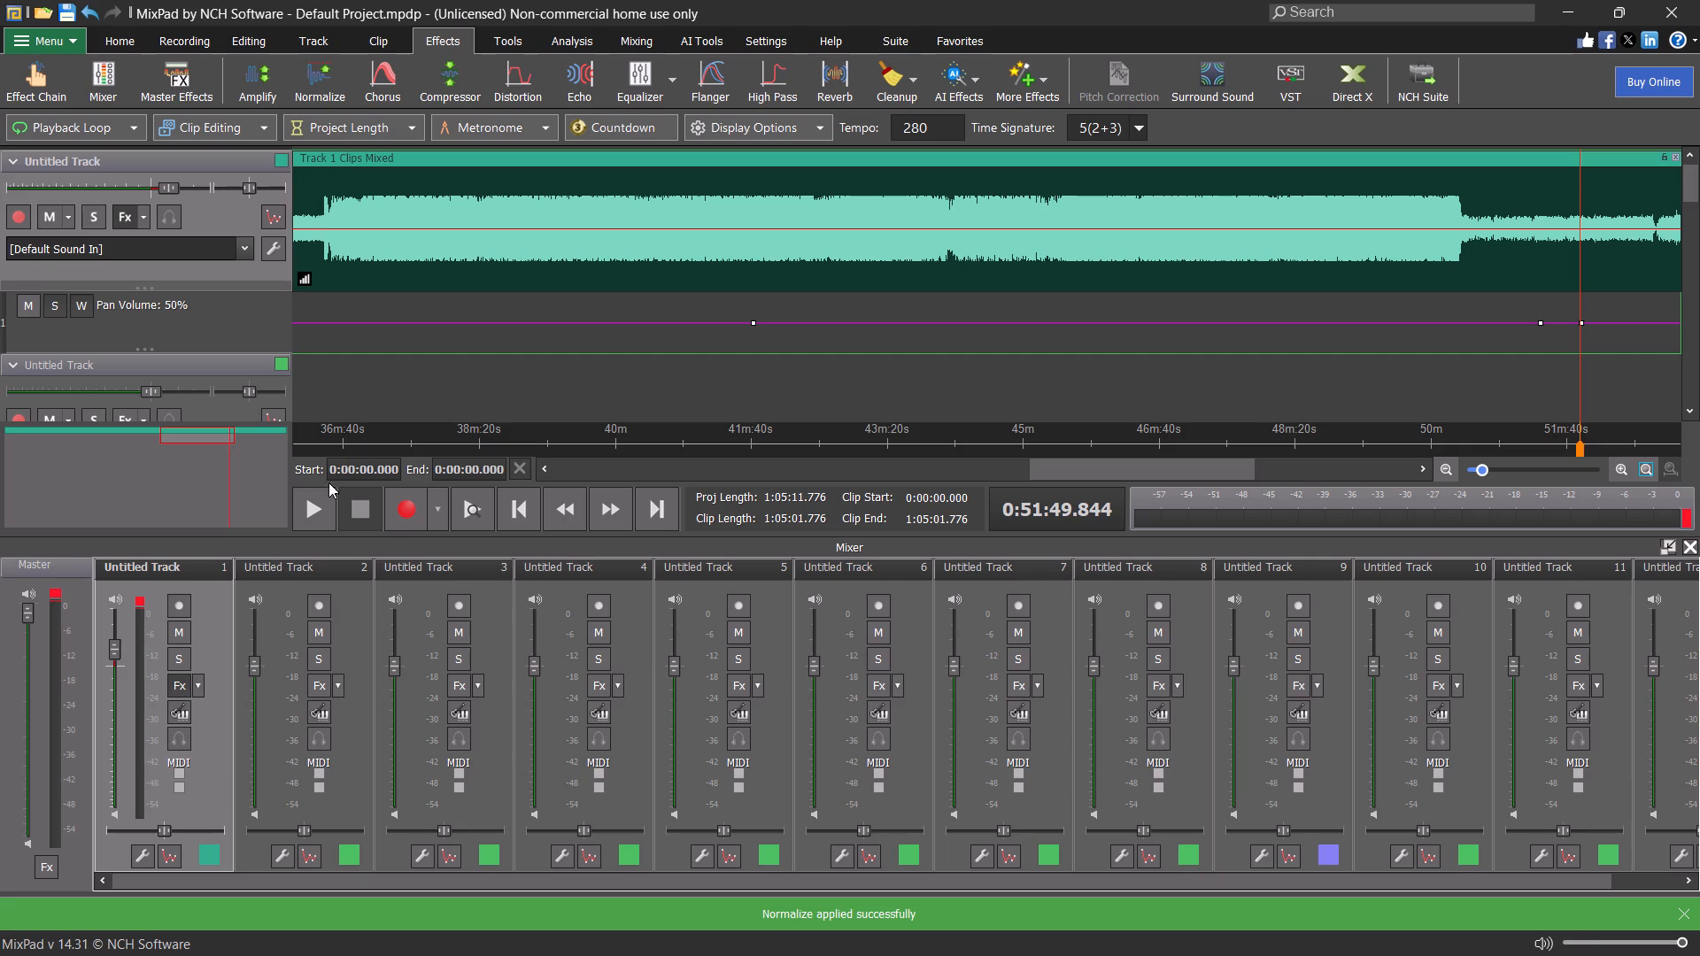
Play back the normalized Track 1 clip from about 51:49 and try to dismiss the notification banner.
{"action": "left_click", "coordinate": [325, 493]}
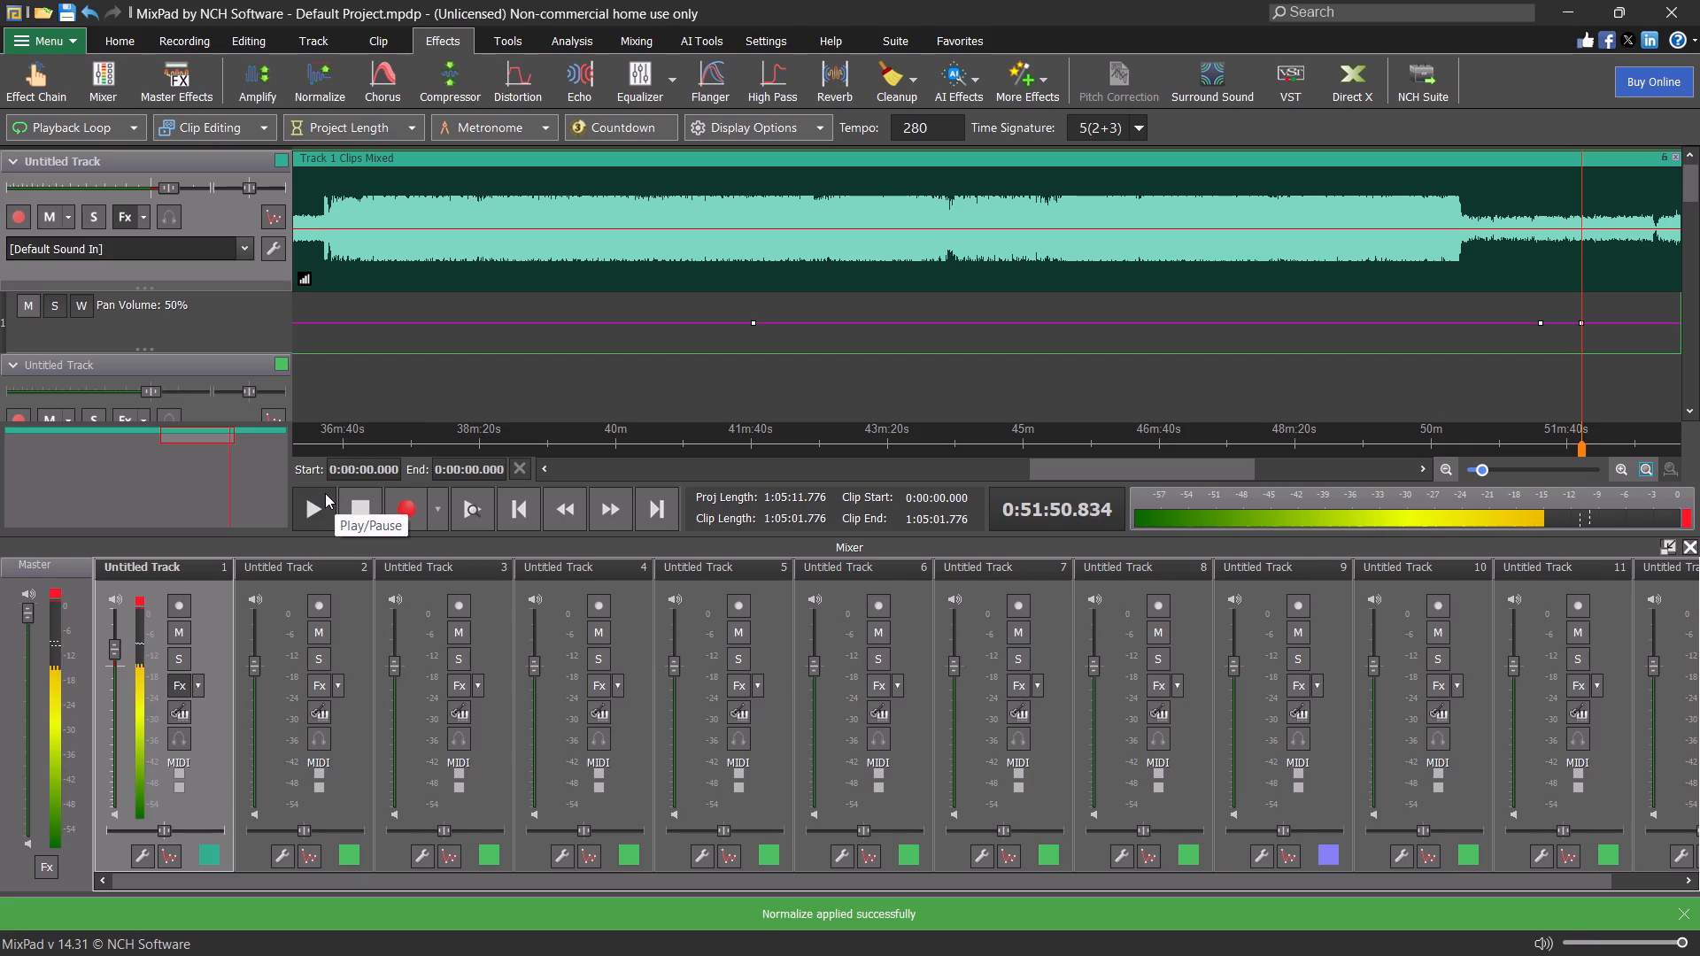
{"action": "left_click", "coordinate": [1699, 923]}
{"action": "left_click", "coordinate": [1695, 912]}
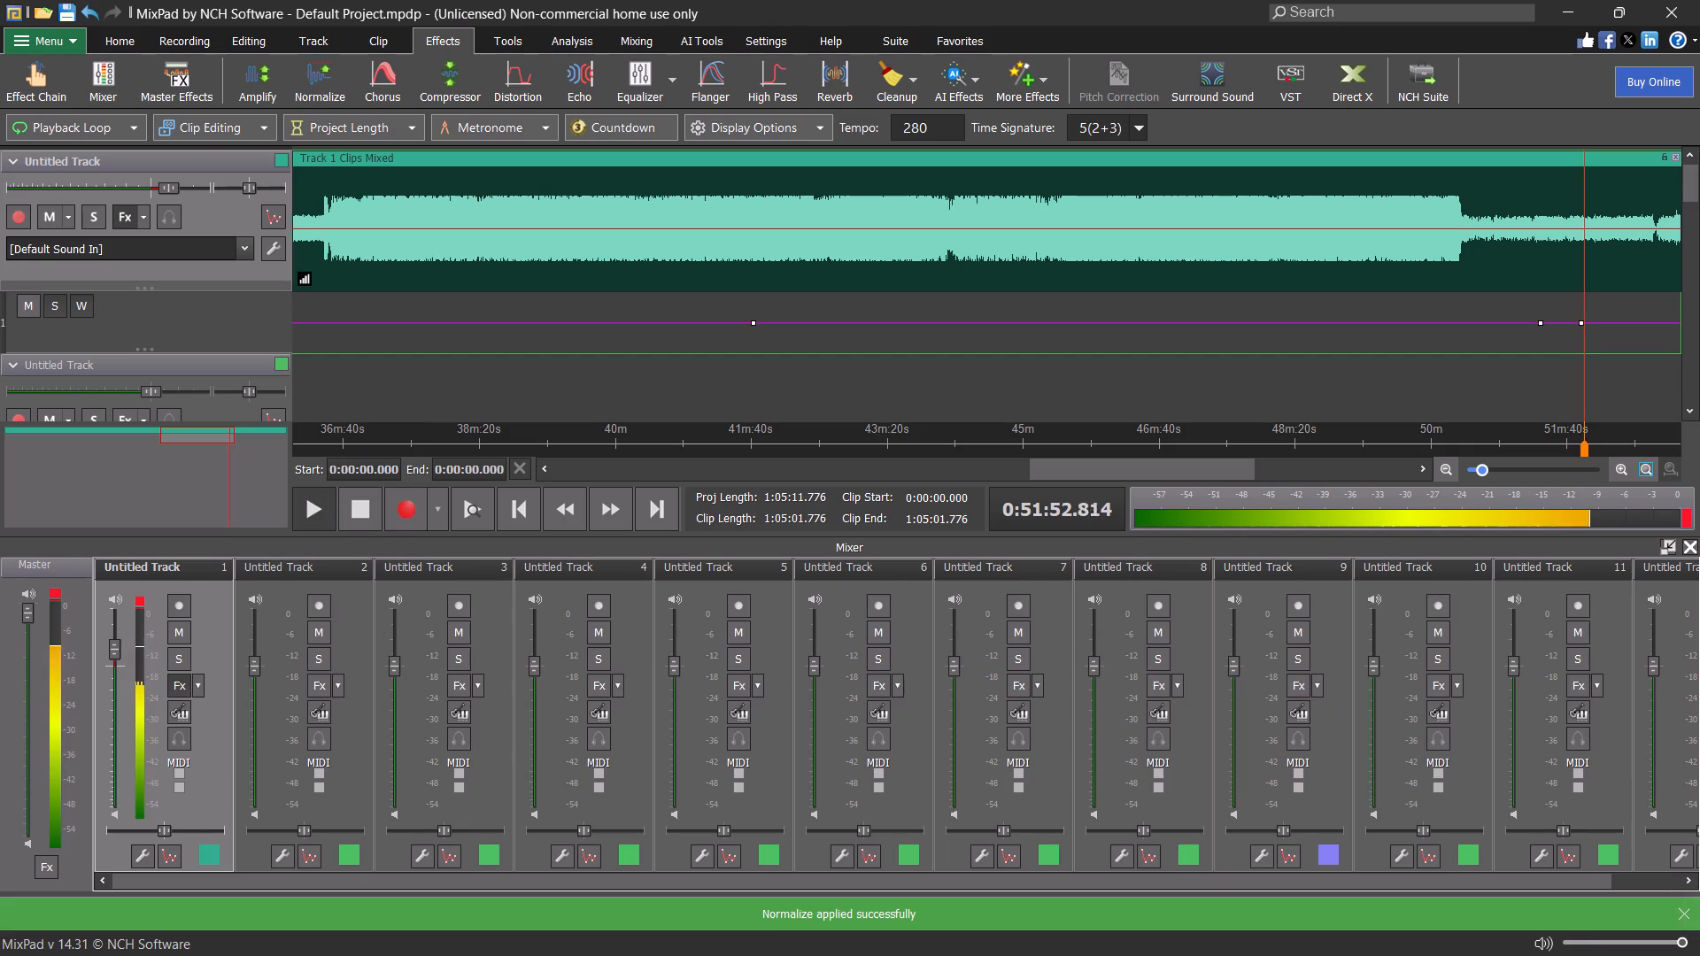
{"action": "left_click", "coordinate": [1686, 921]}
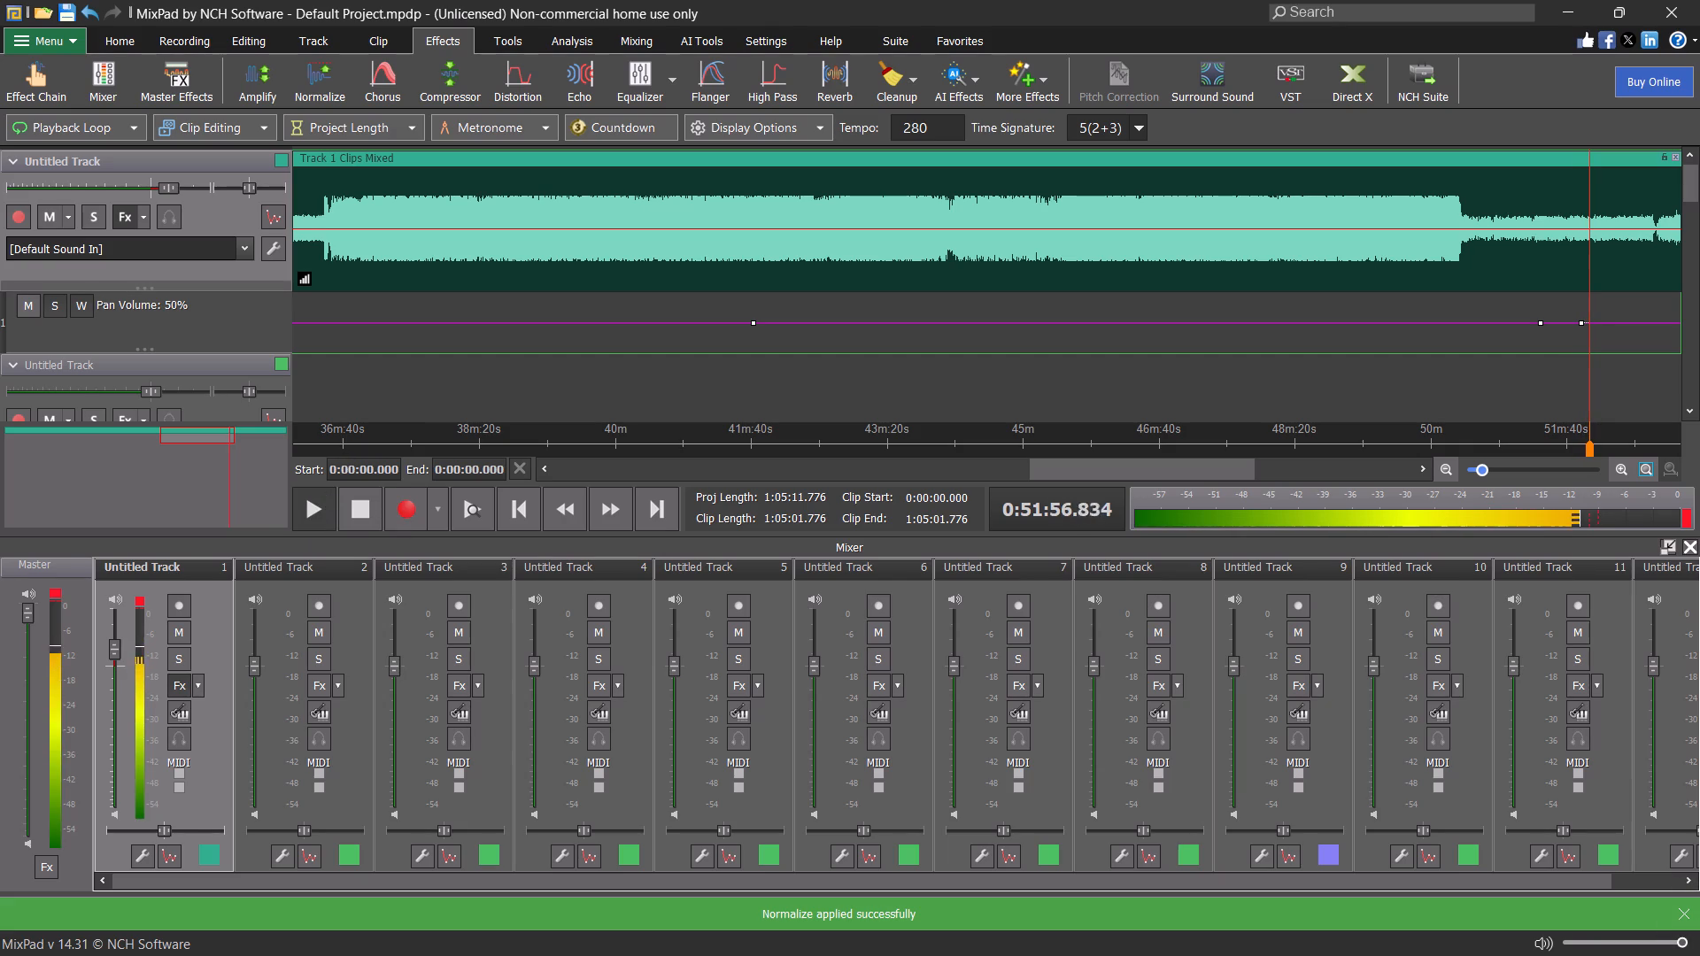
{"action": "left_click", "coordinate": [1687, 921]}
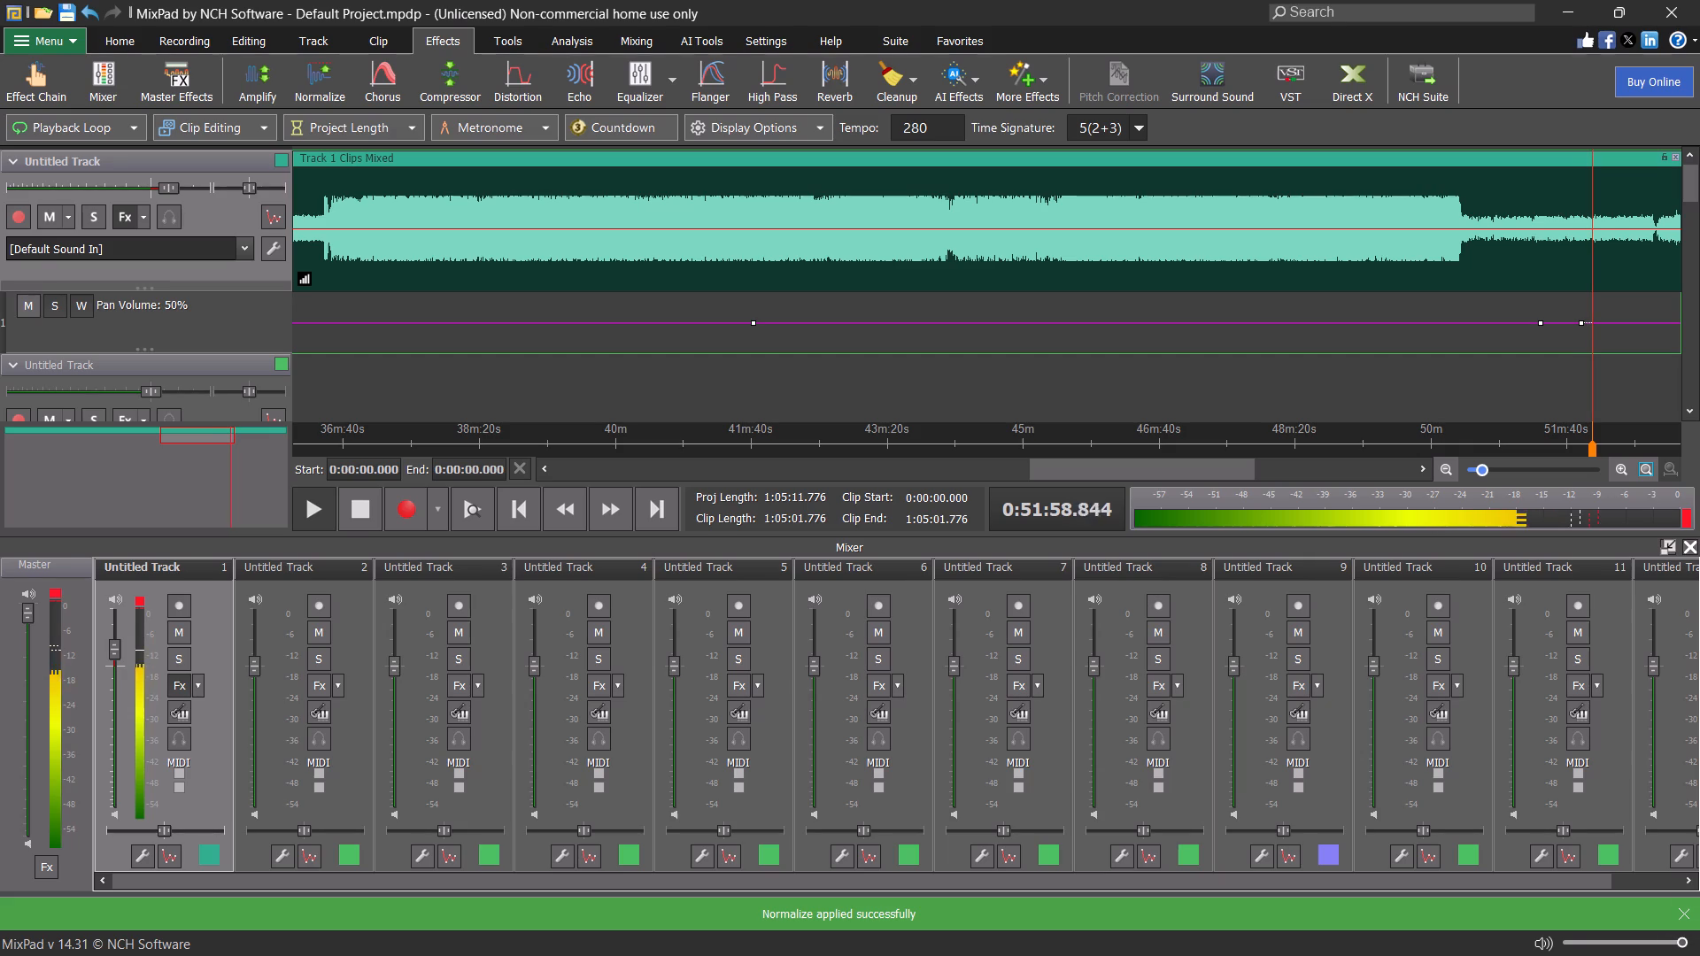
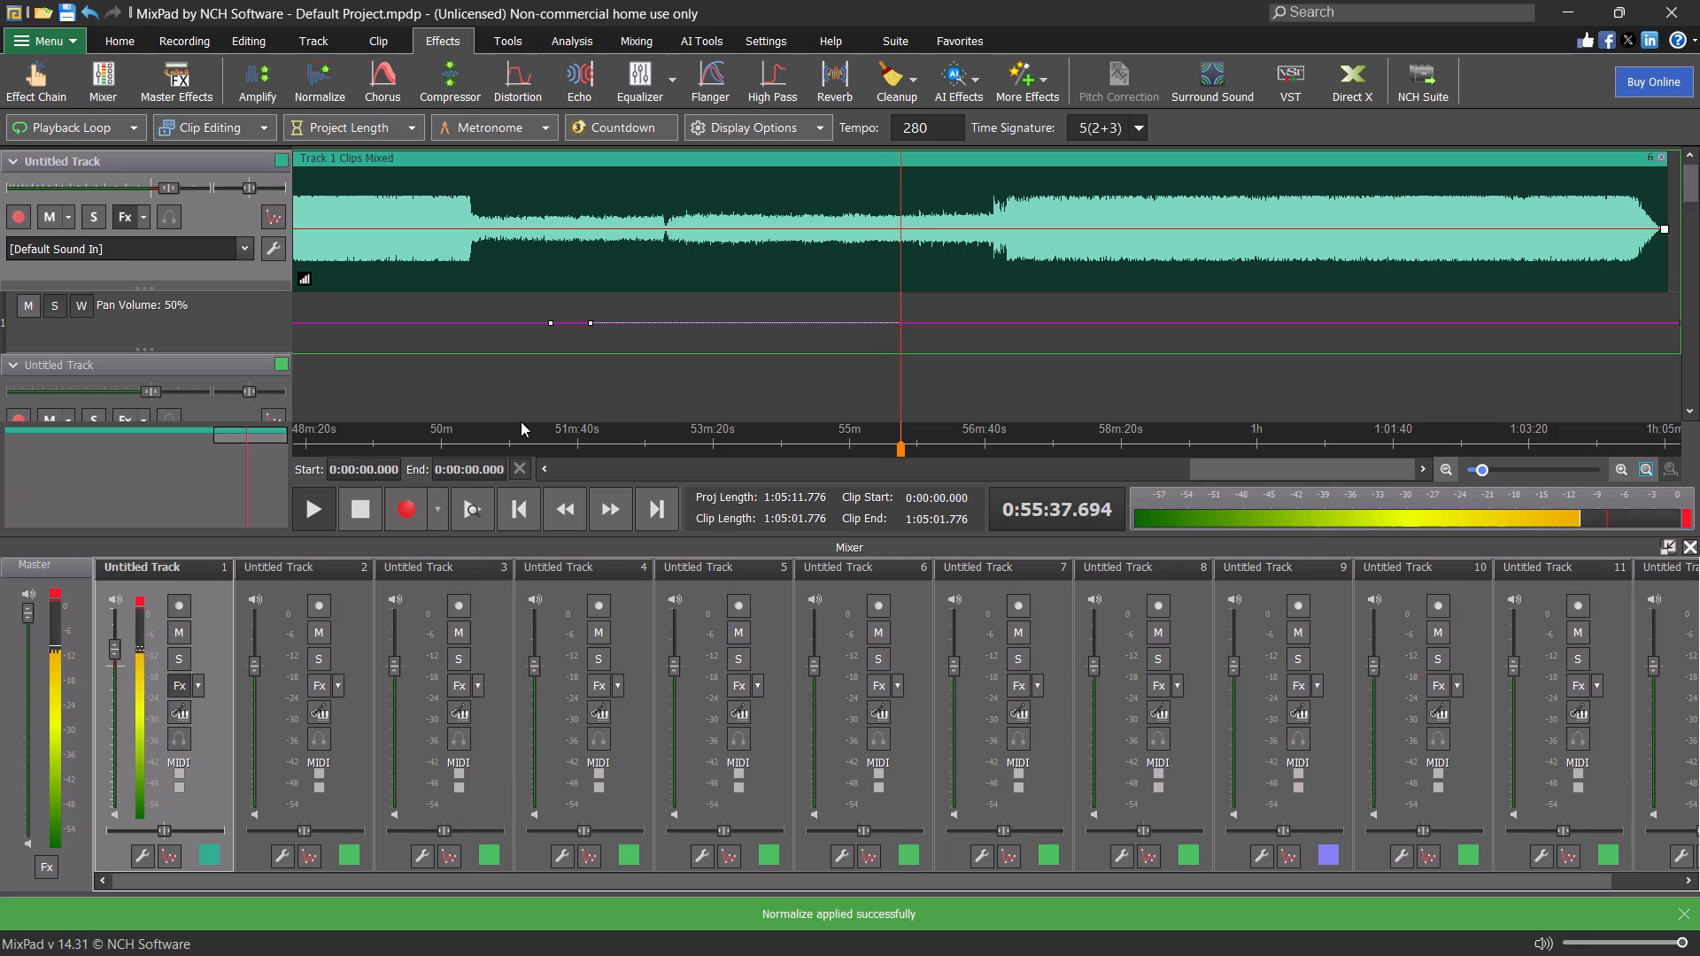
Try to edit the second pan automation point on Track 1's pan line, at about 51:49.
{"action": "left_click", "coordinate": [590, 320]}
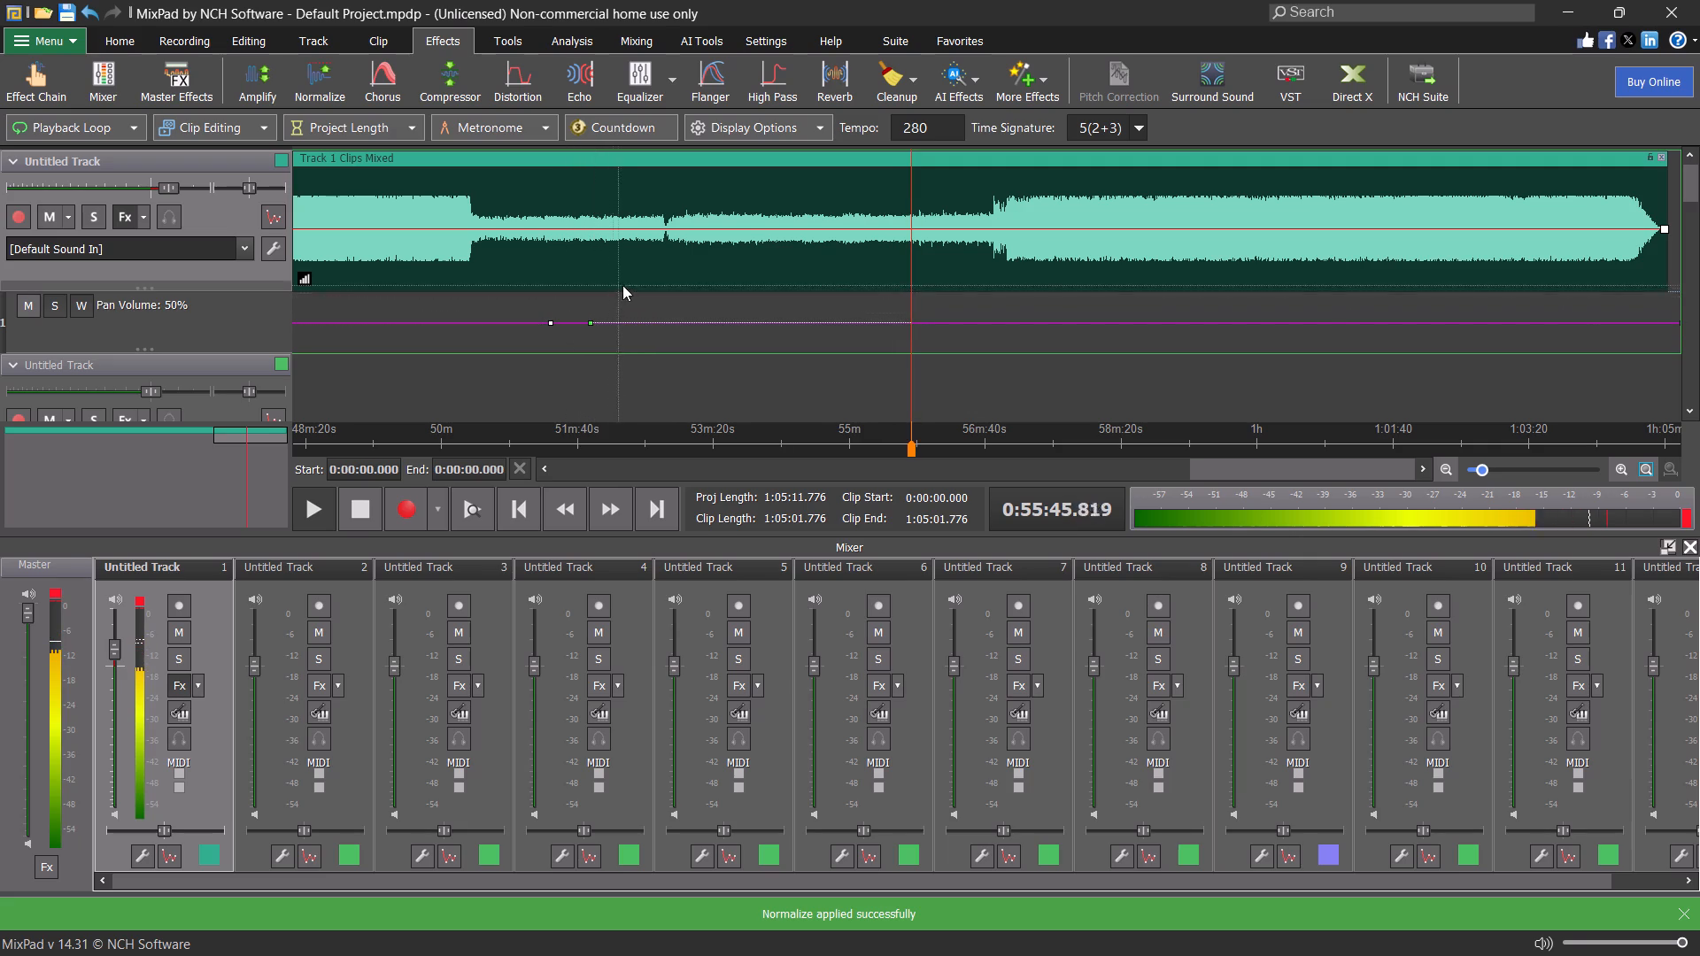
{"action": "left_click", "coordinate": [589, 320]}
{"action": "double_click", "coordinate": [589, 320]}
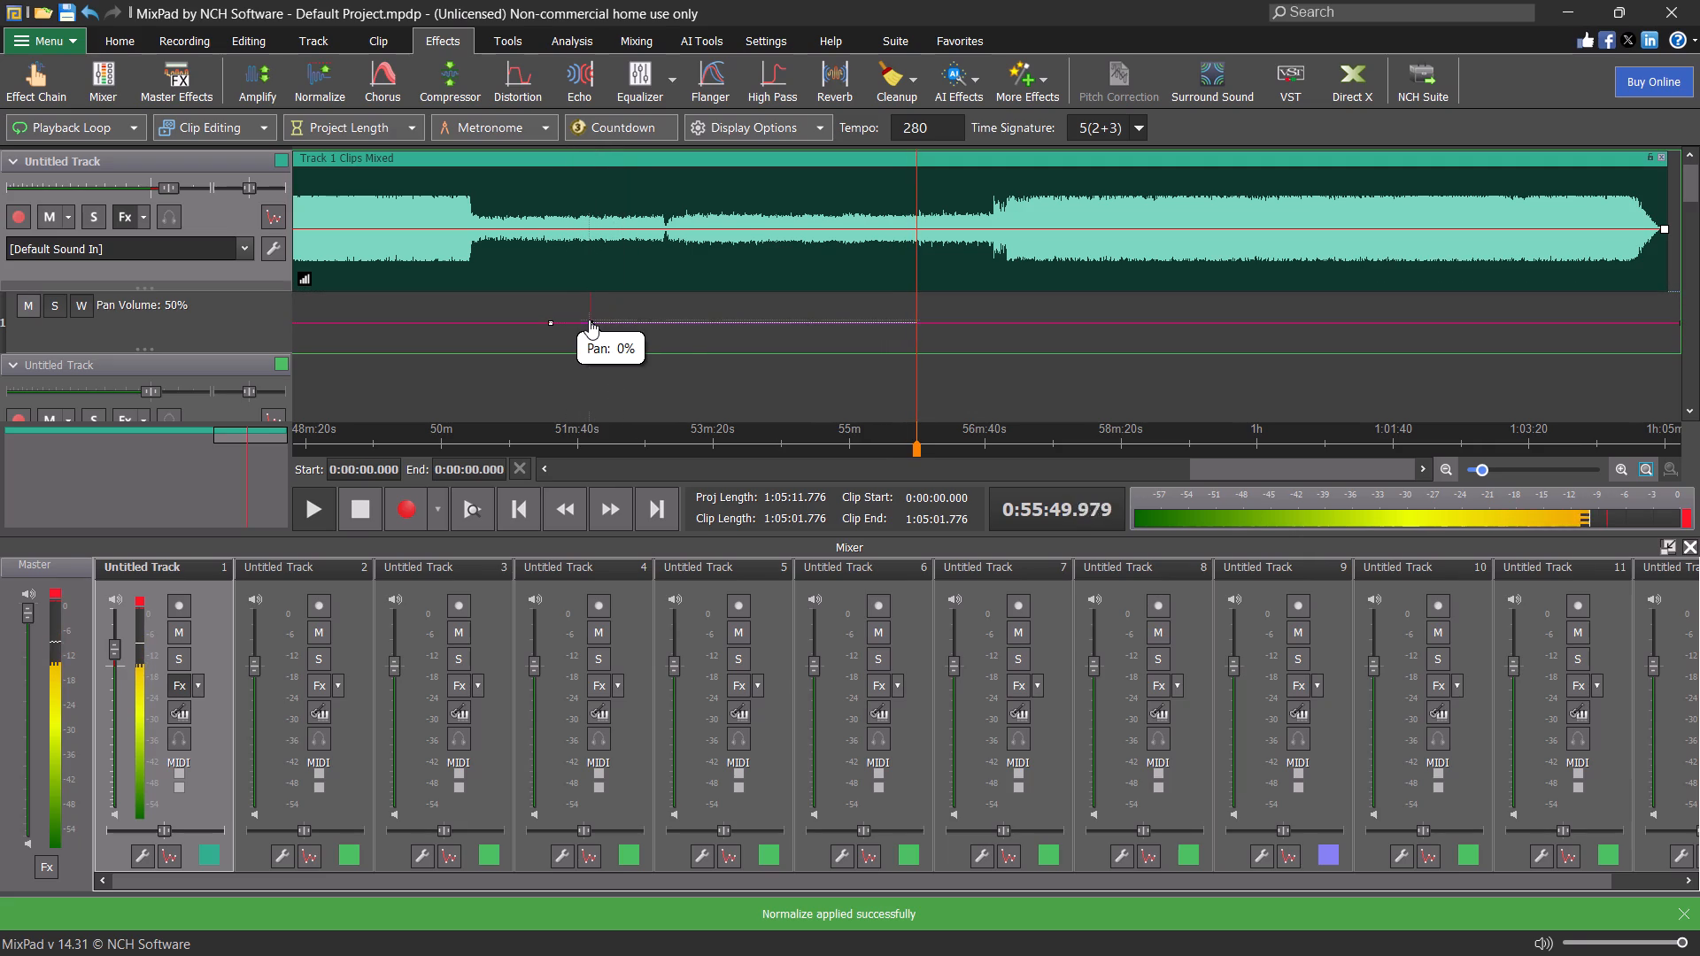
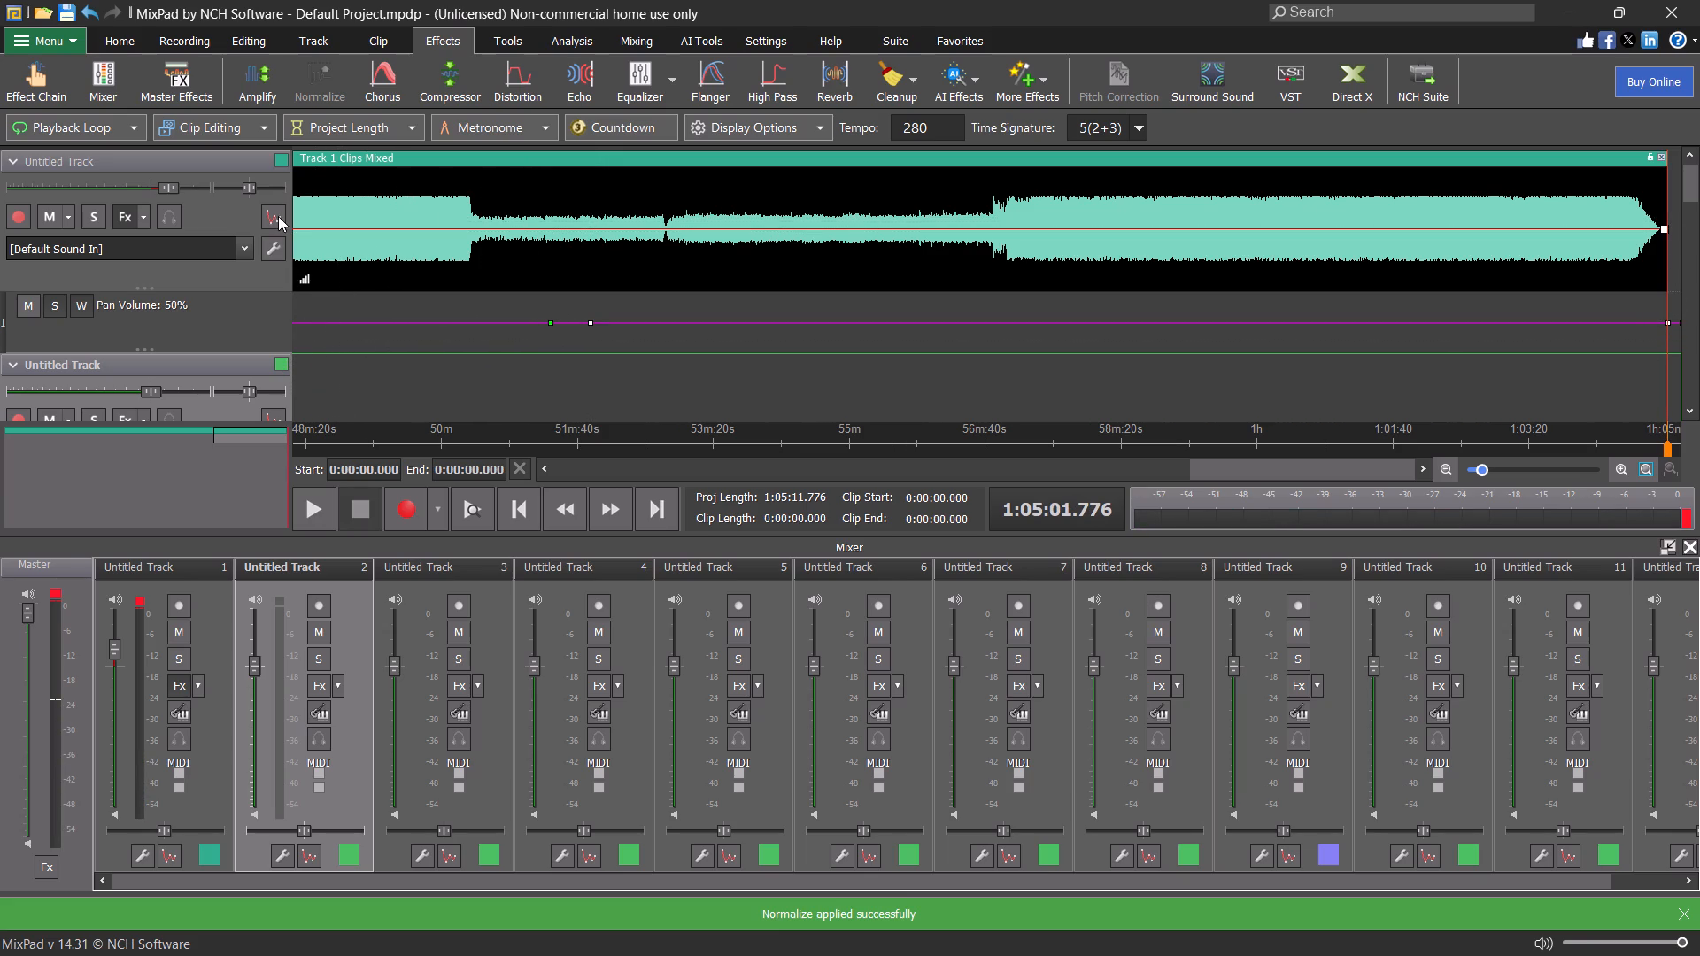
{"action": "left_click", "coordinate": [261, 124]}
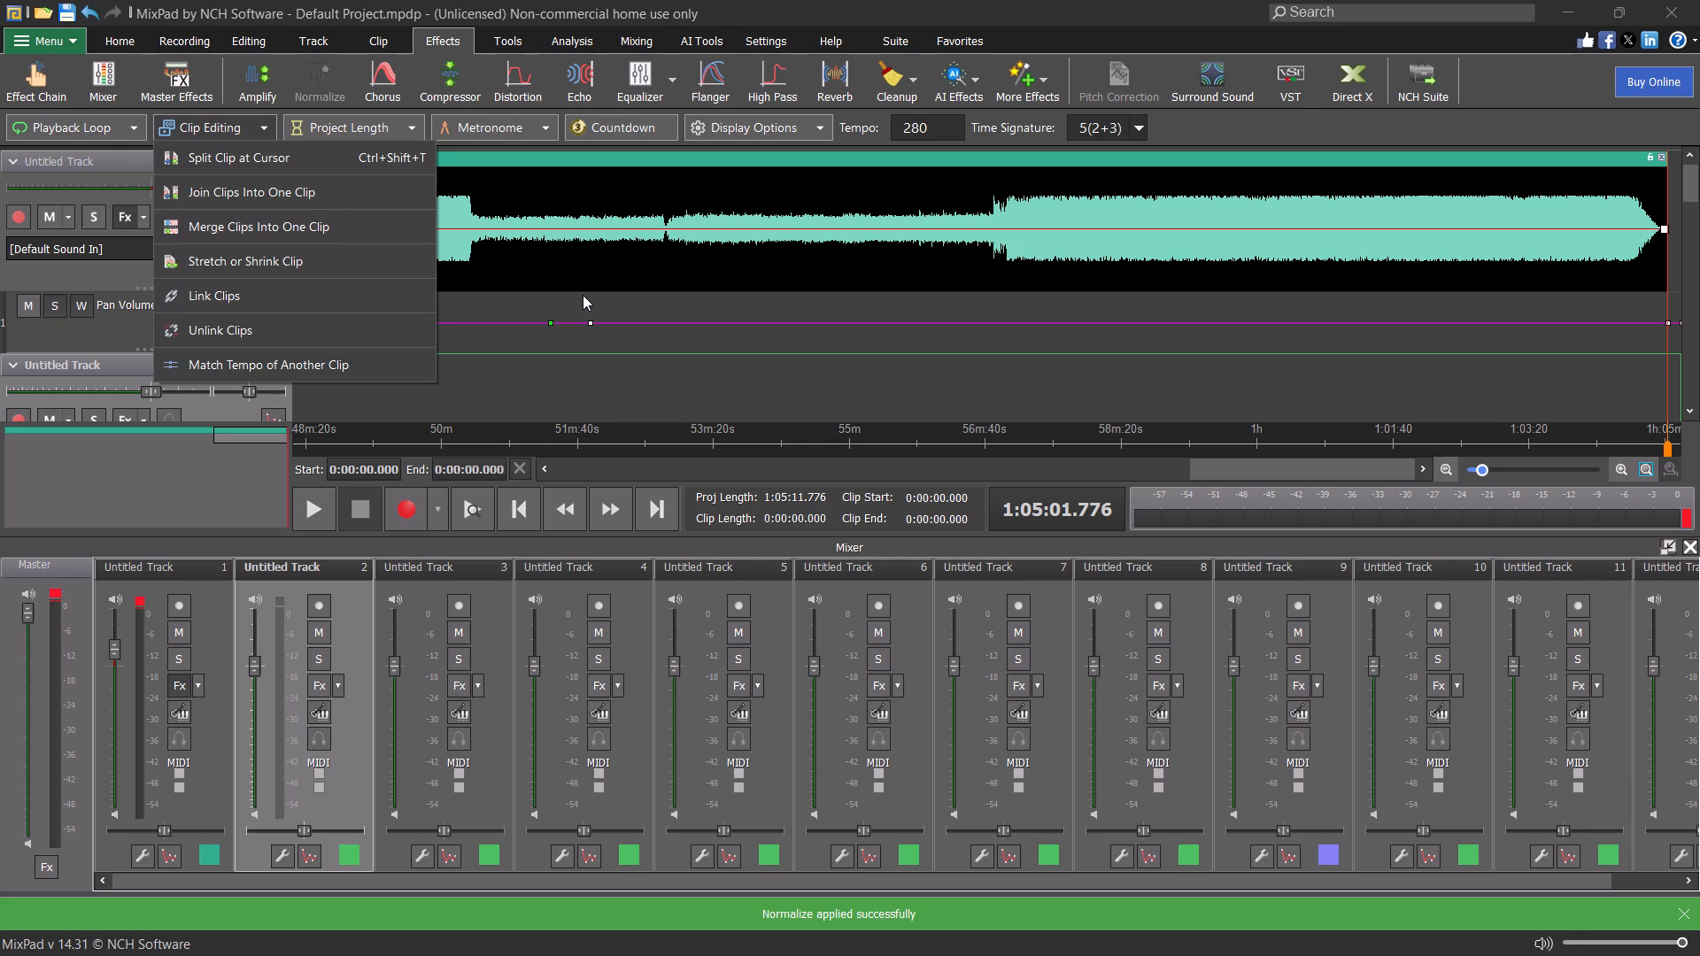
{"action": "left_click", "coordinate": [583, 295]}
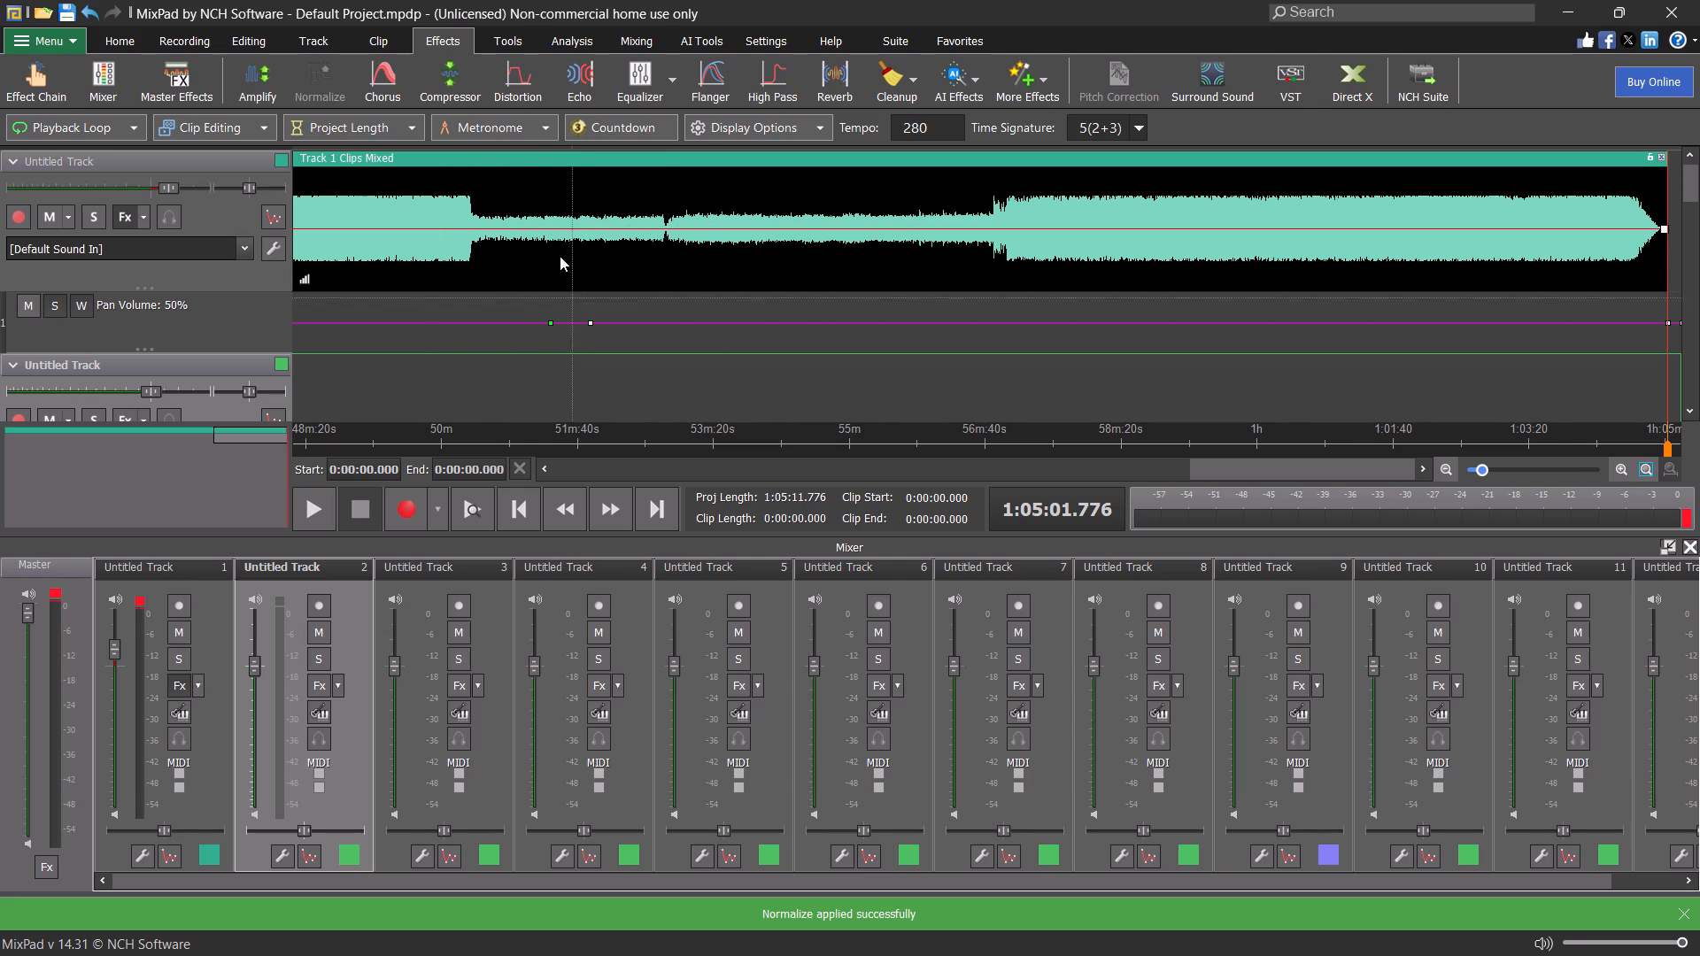
Open the metronome volume adjustment.
{"action": "left_click", "coordinate": [549, 125]}
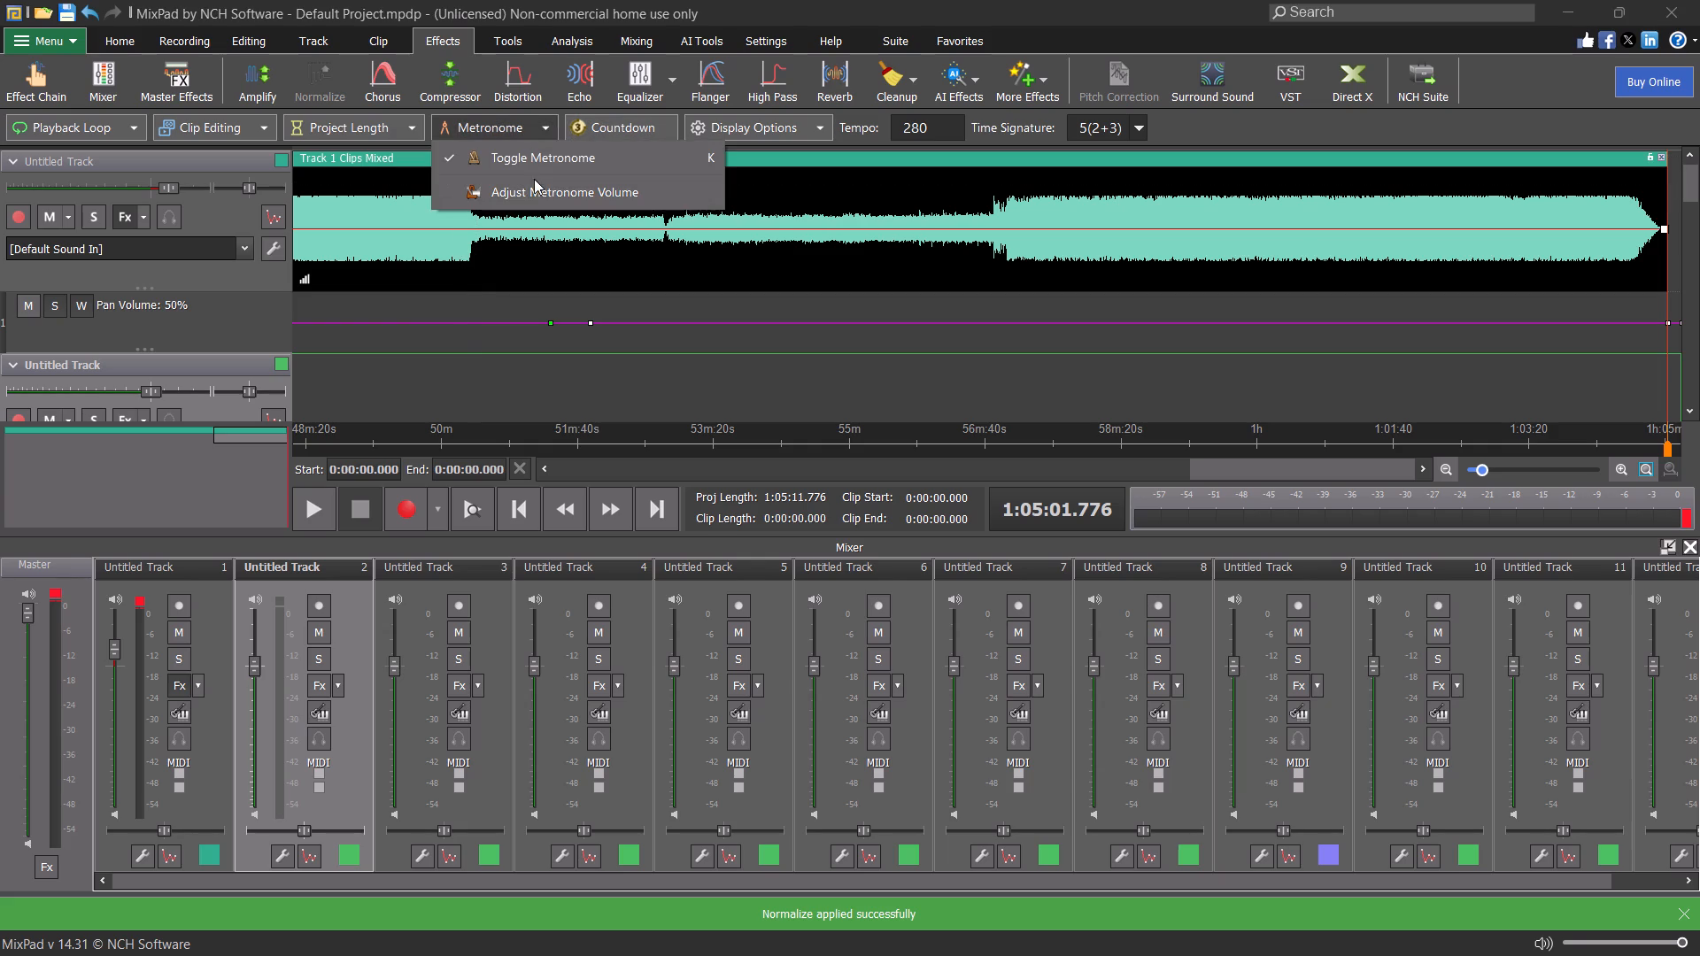
{"action": "left_click", "coordinate": [534, 185]}
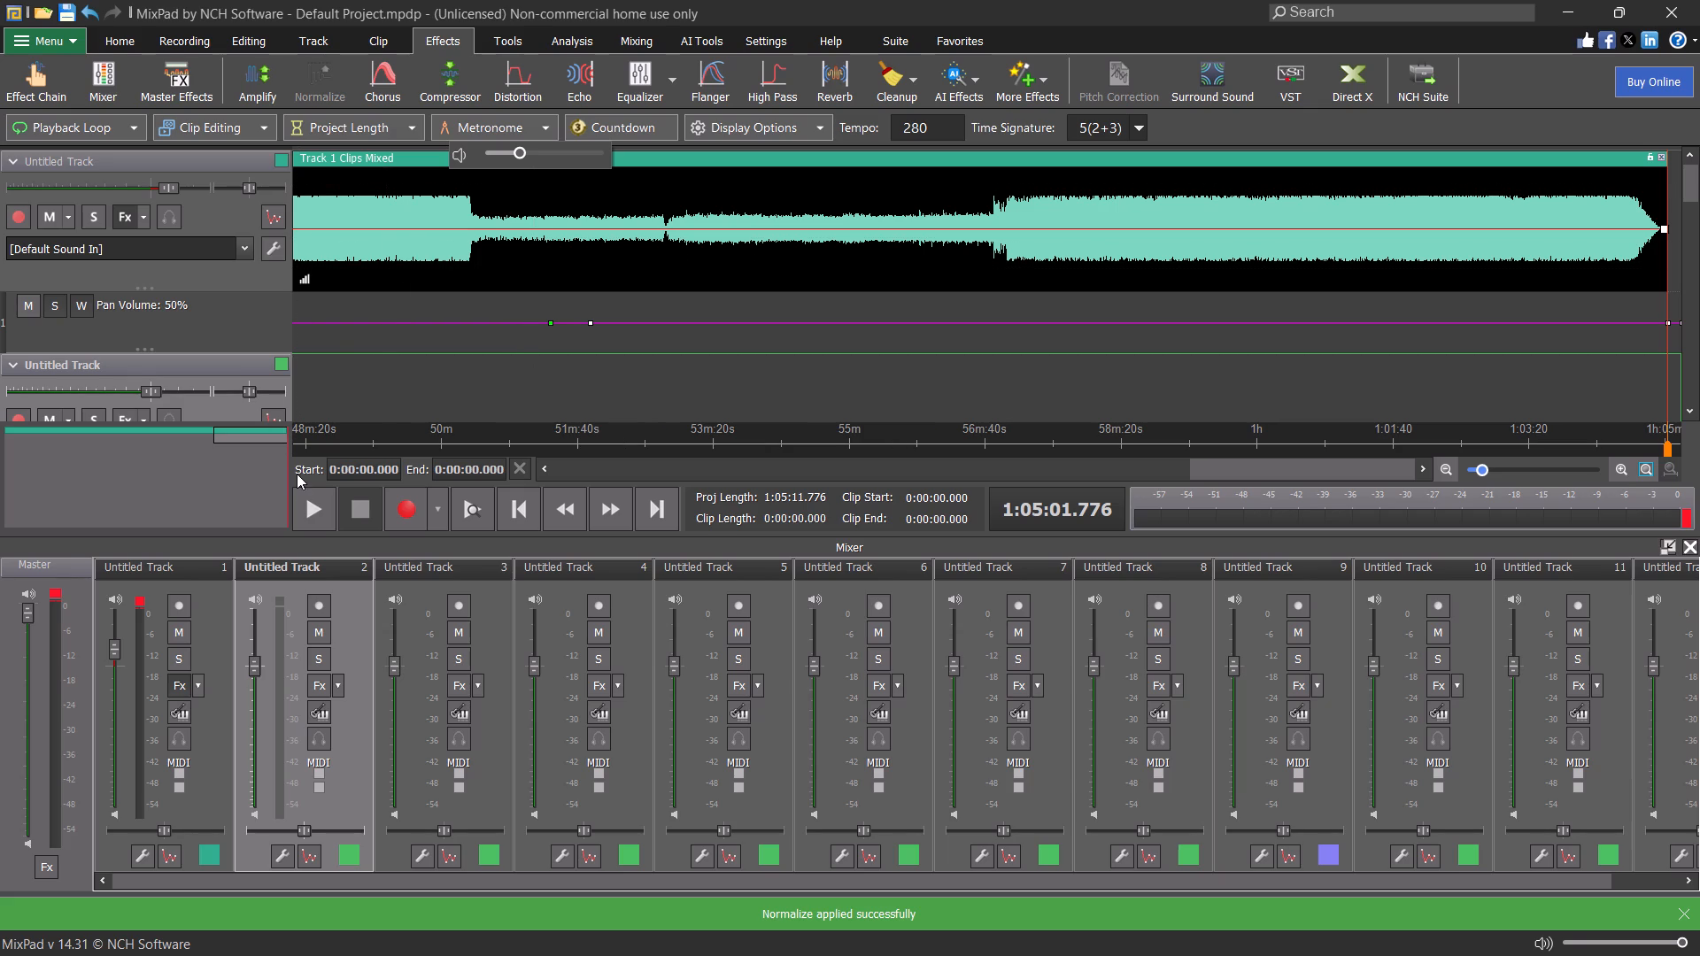
Play the project from the beginning of the timeline.
{"action": "left_click", "coordinate": [305, 498]}
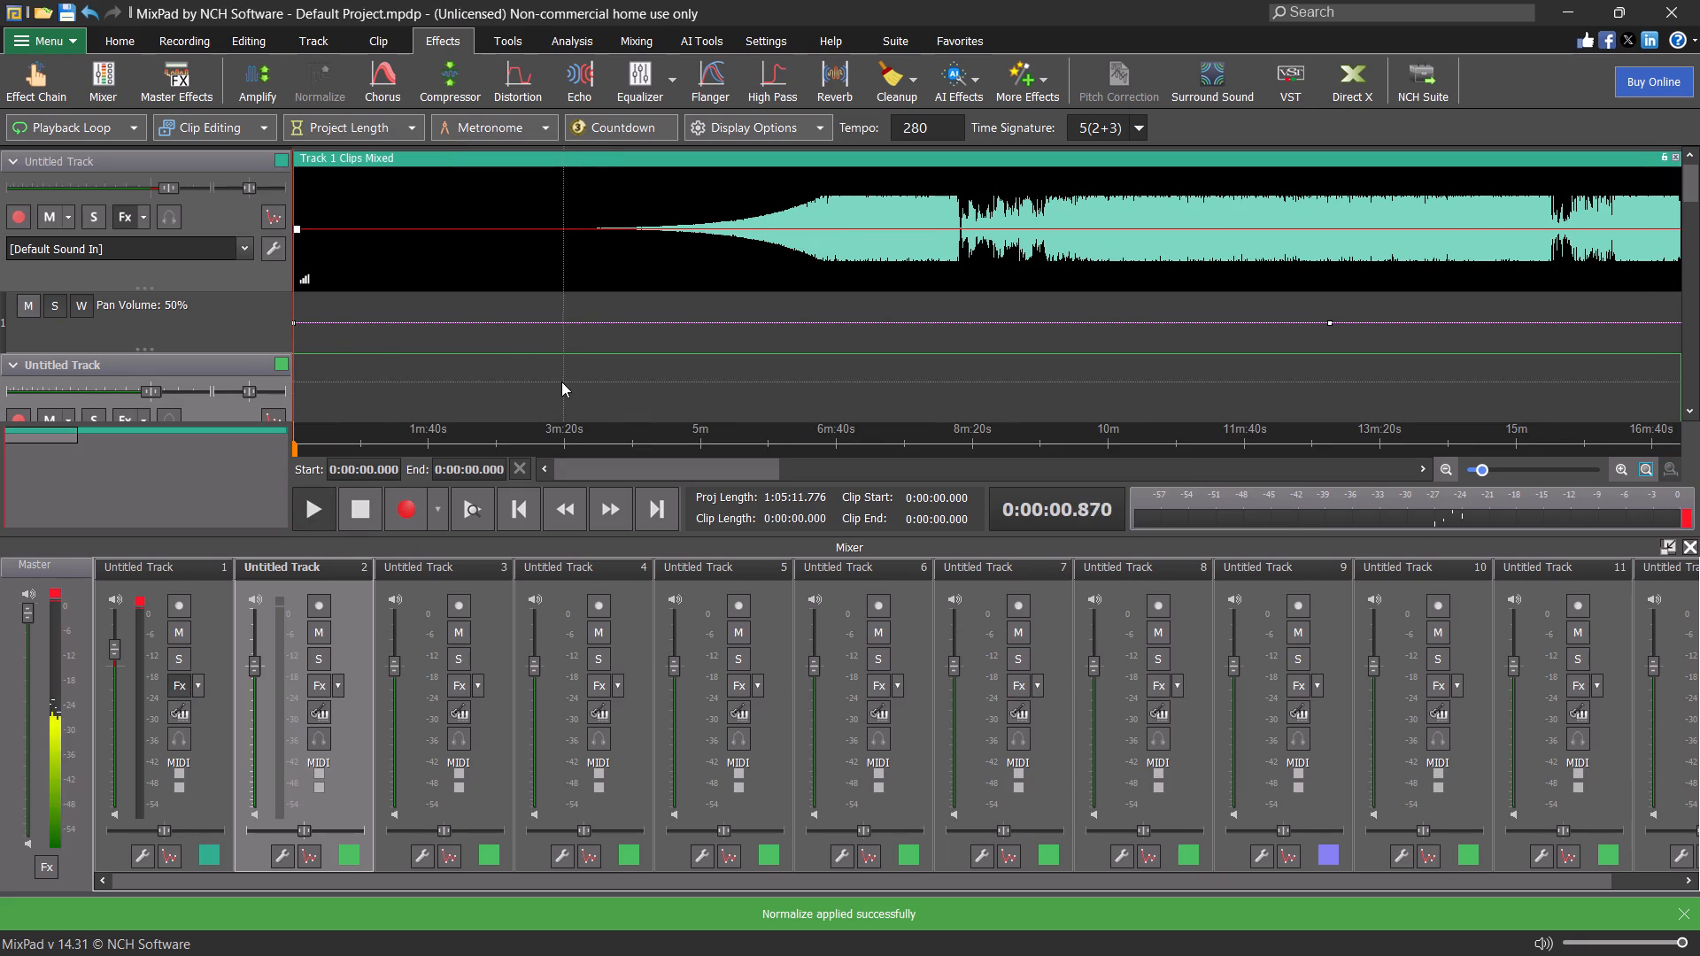
{"action": "scroll", "coordinate": [560, 381], "scroll_direction": "right", "scroll_amount": 1}
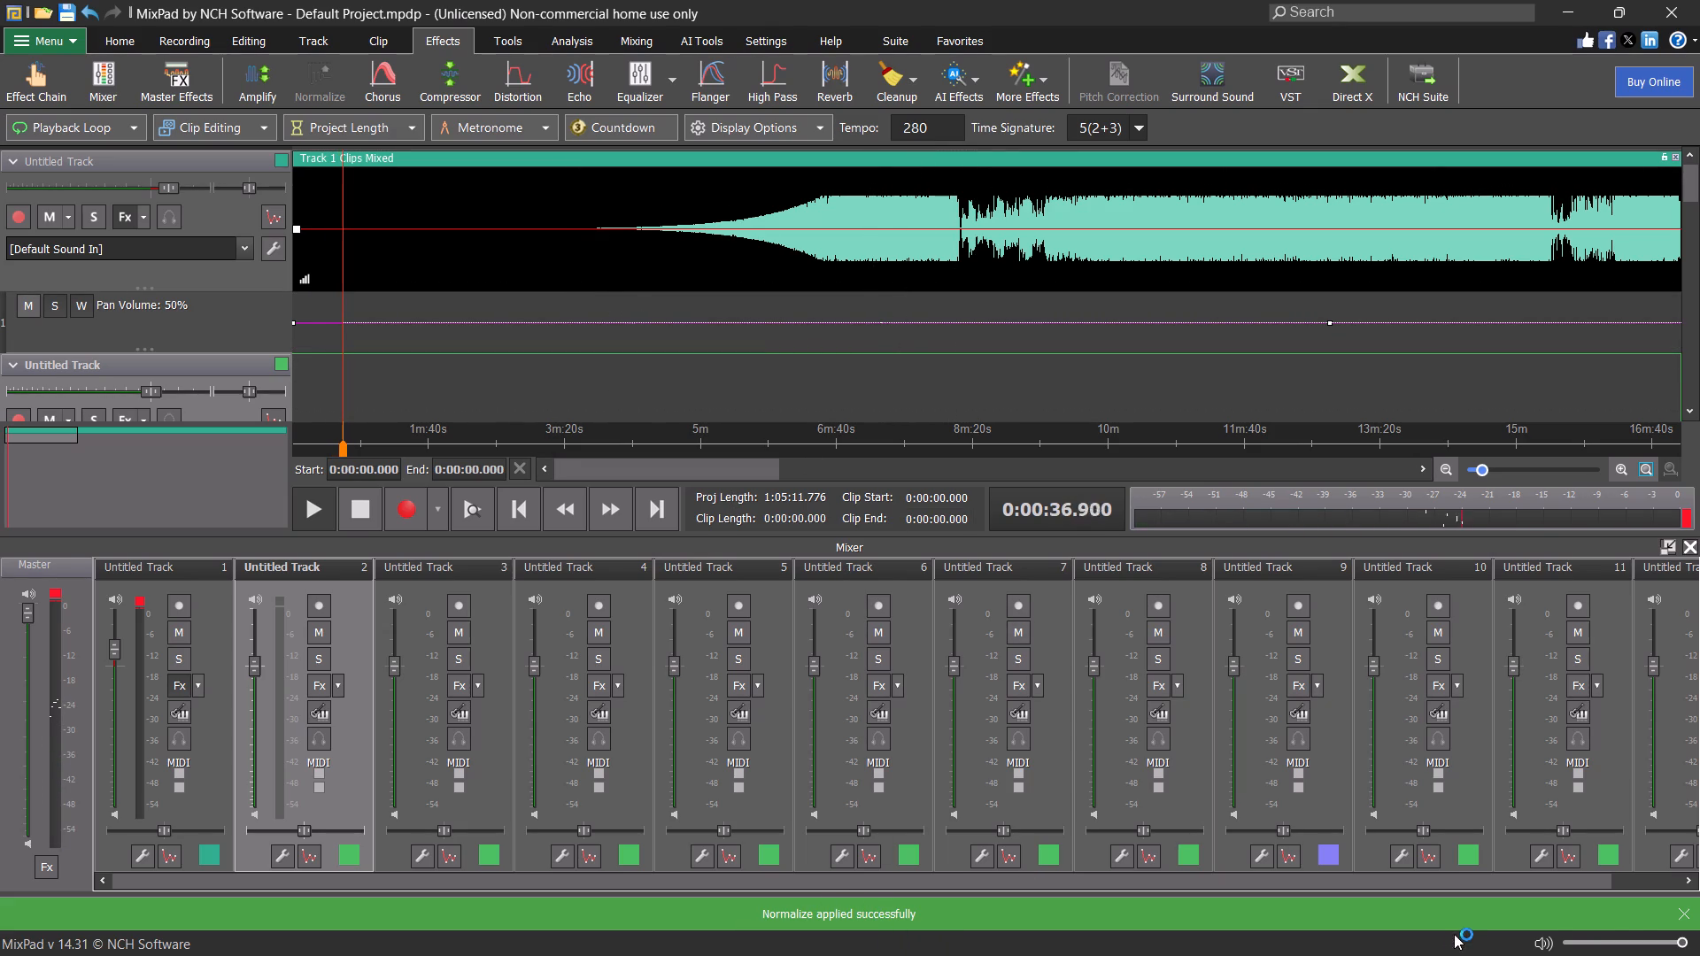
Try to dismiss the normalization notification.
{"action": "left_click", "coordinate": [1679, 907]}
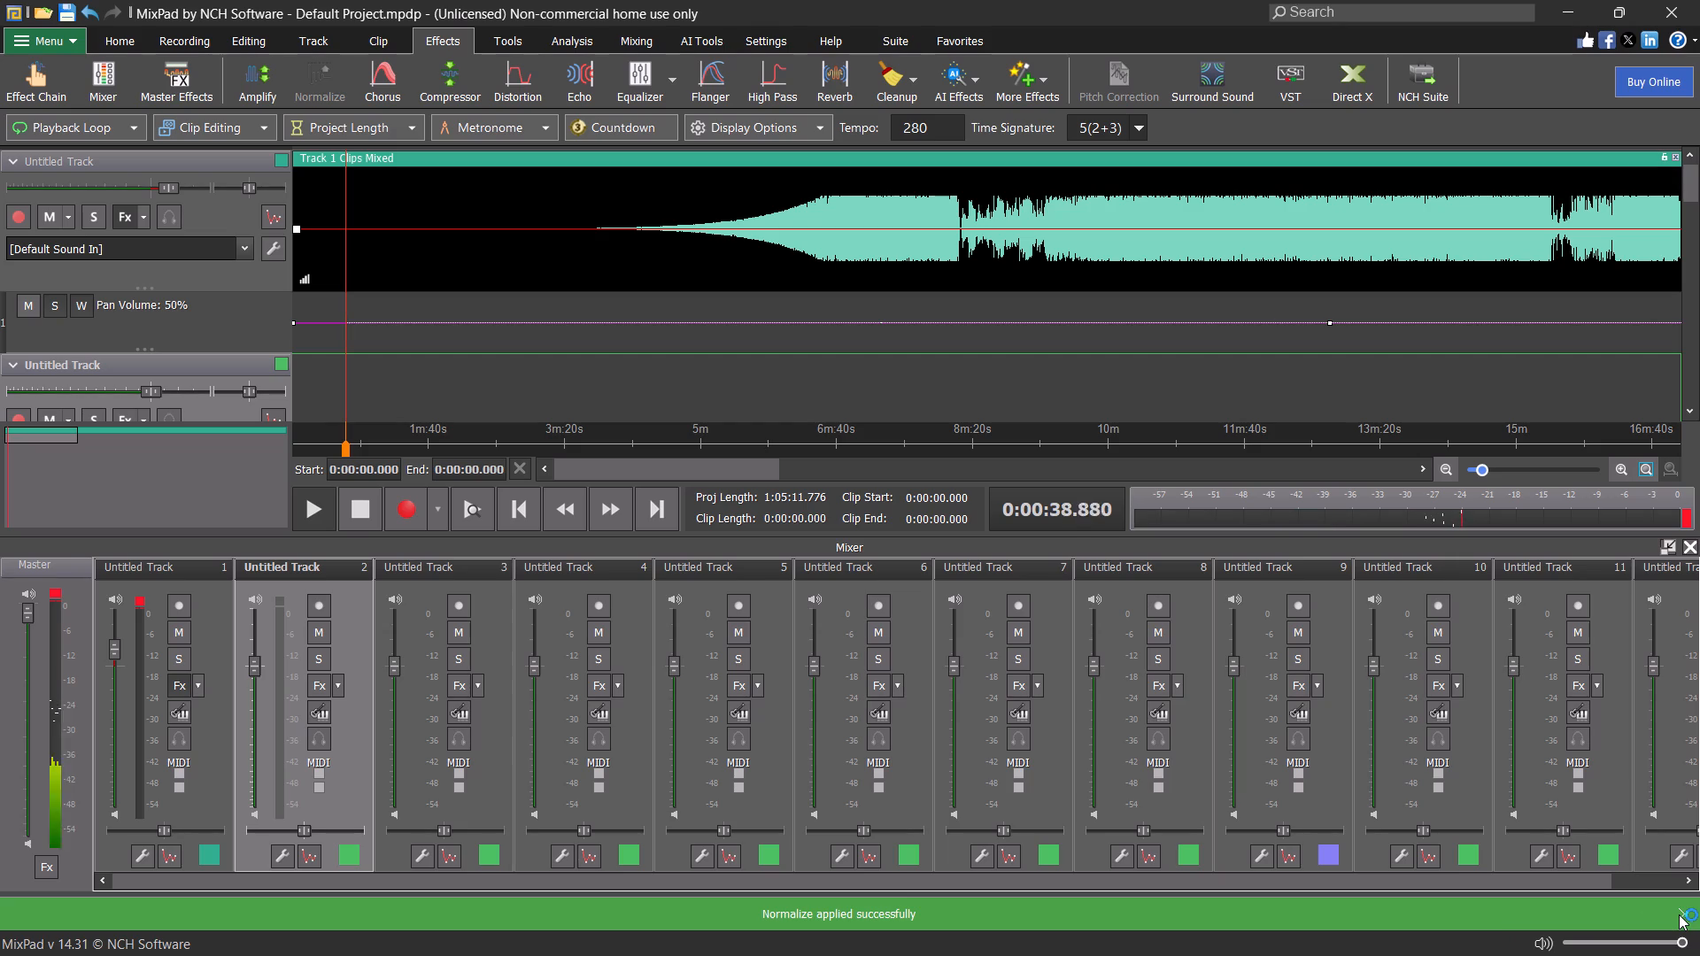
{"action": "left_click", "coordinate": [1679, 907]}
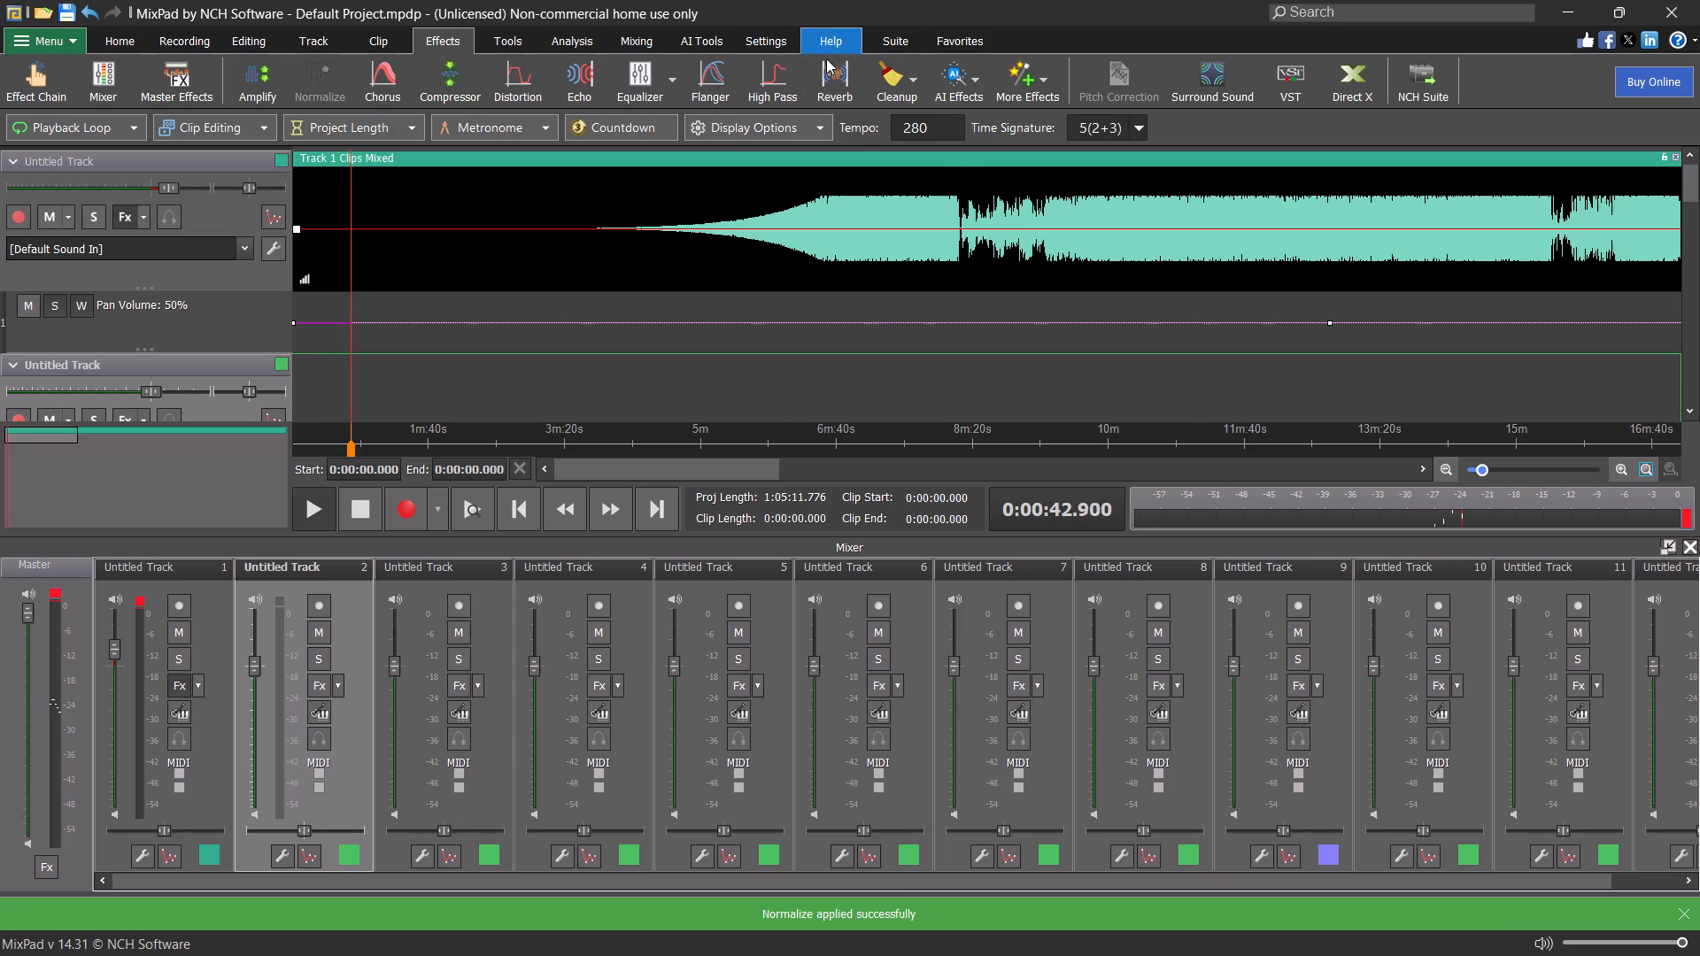
Examine the available AI effects, including the vocal processing and drum separation options.
{"action": "left_click", "coordinate": [945, 84]}
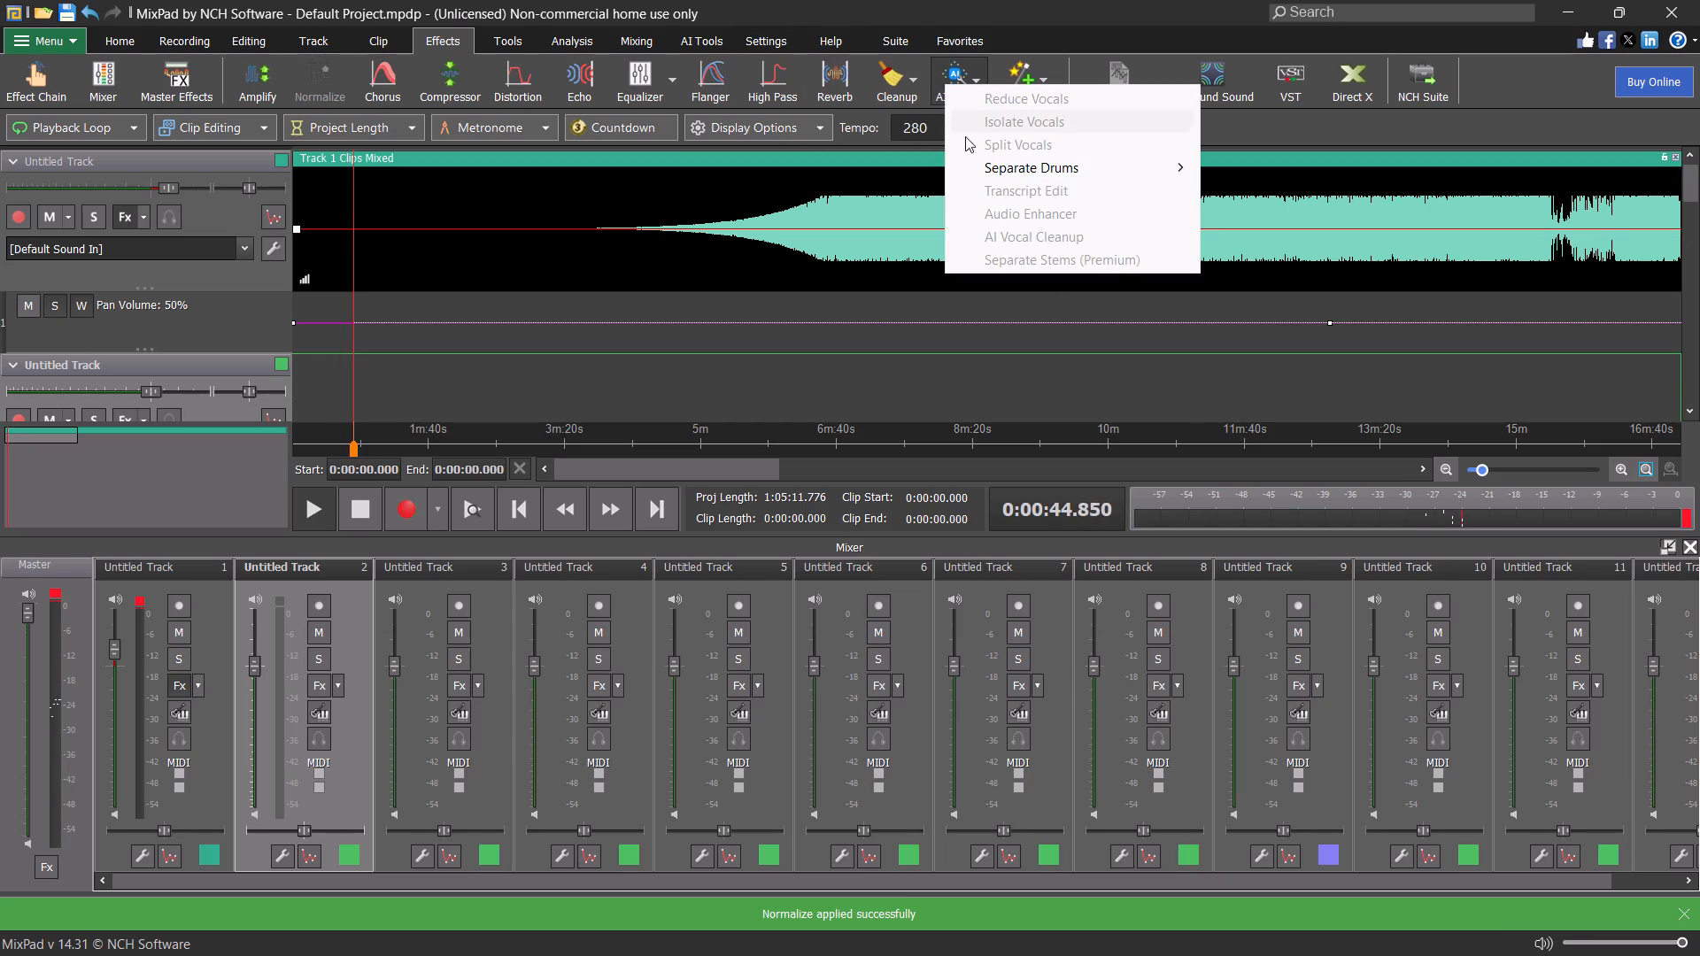
{"action": "left_click", "coordinate": [995, 159]}
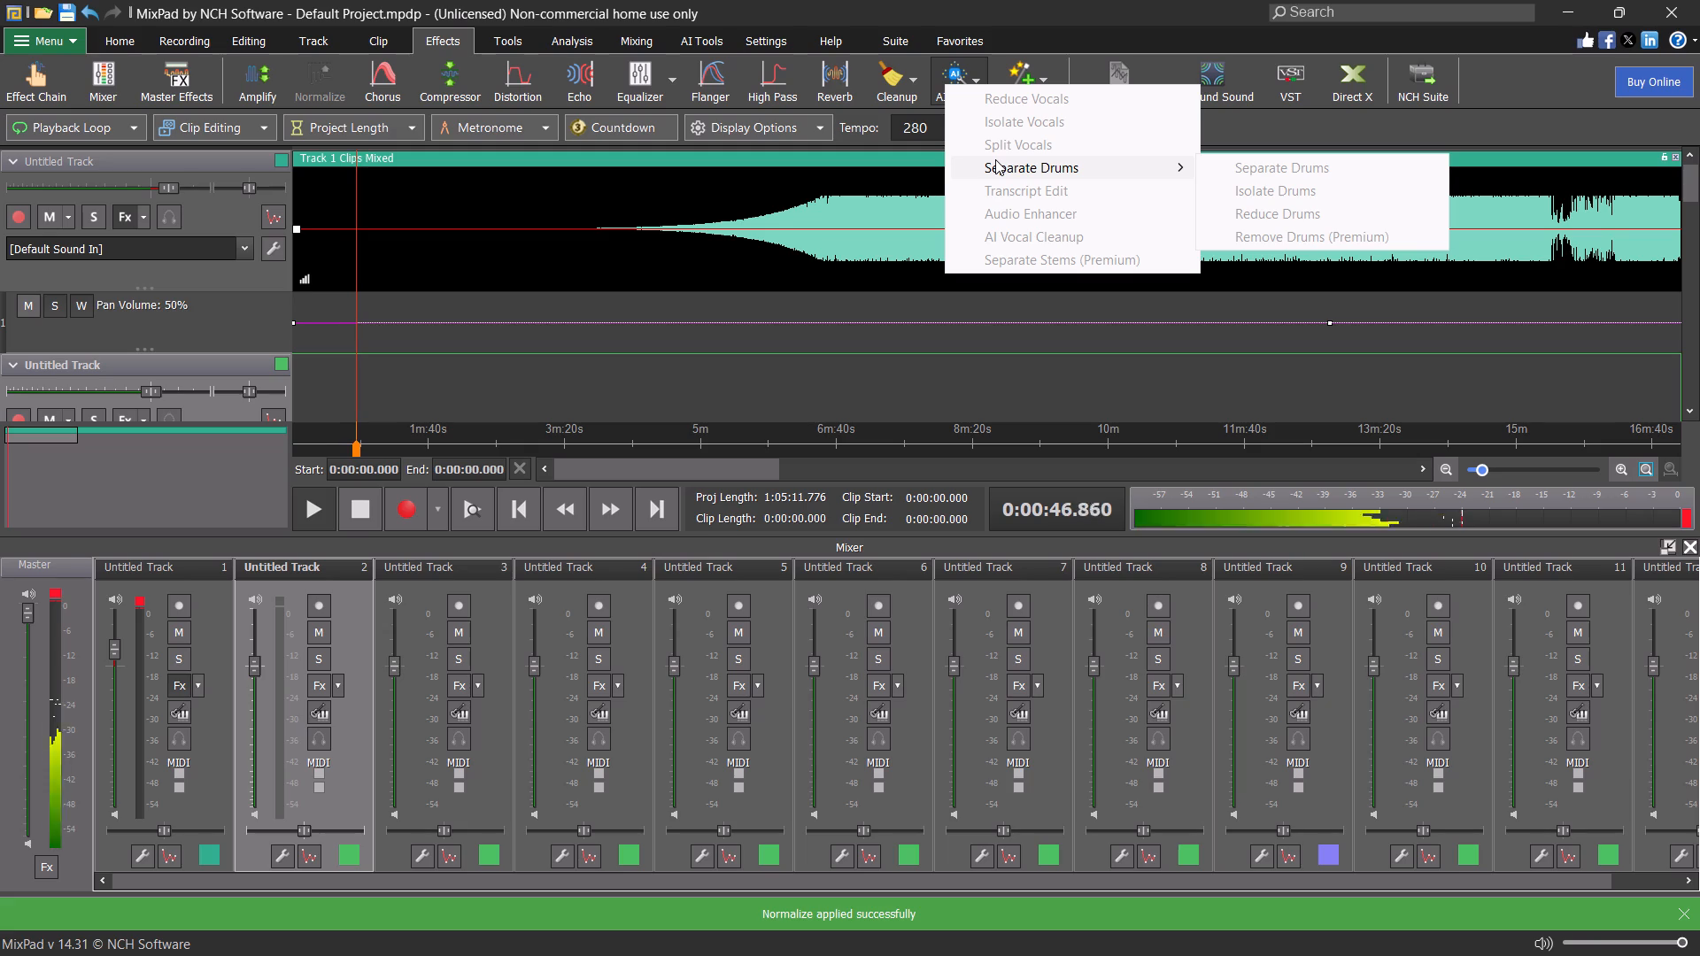
{"action": "left_click", "coordinate": [1172, 172]}
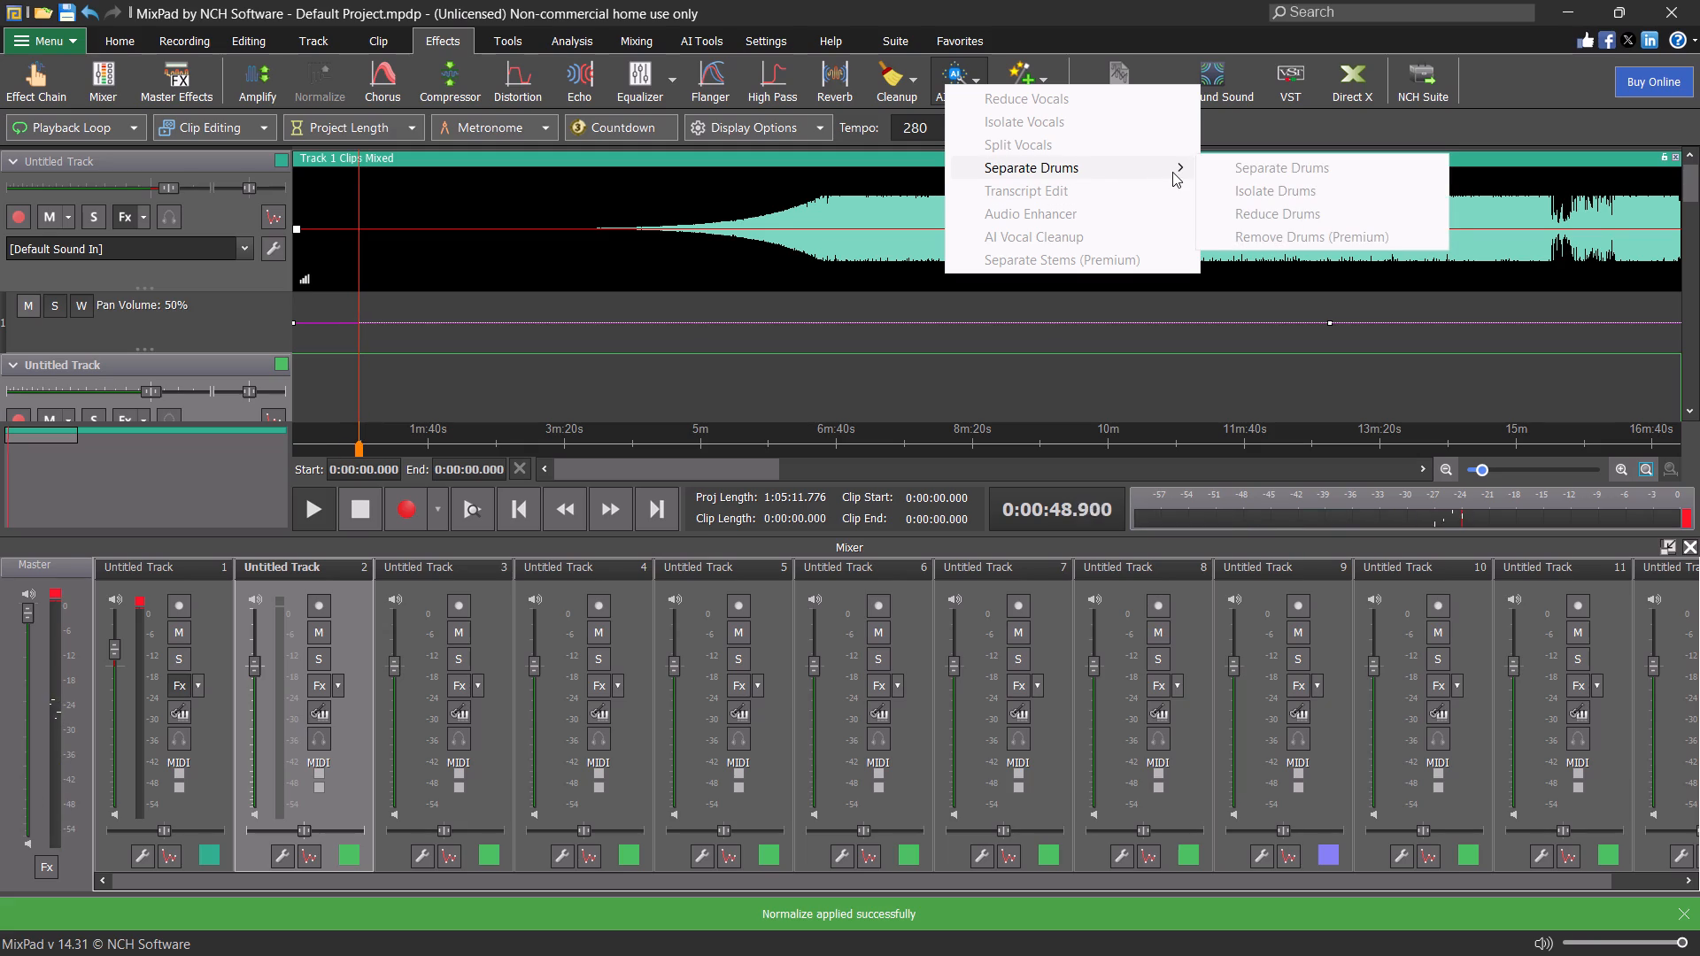
{"action": "left_click", "coordinate": [1044, 180]}
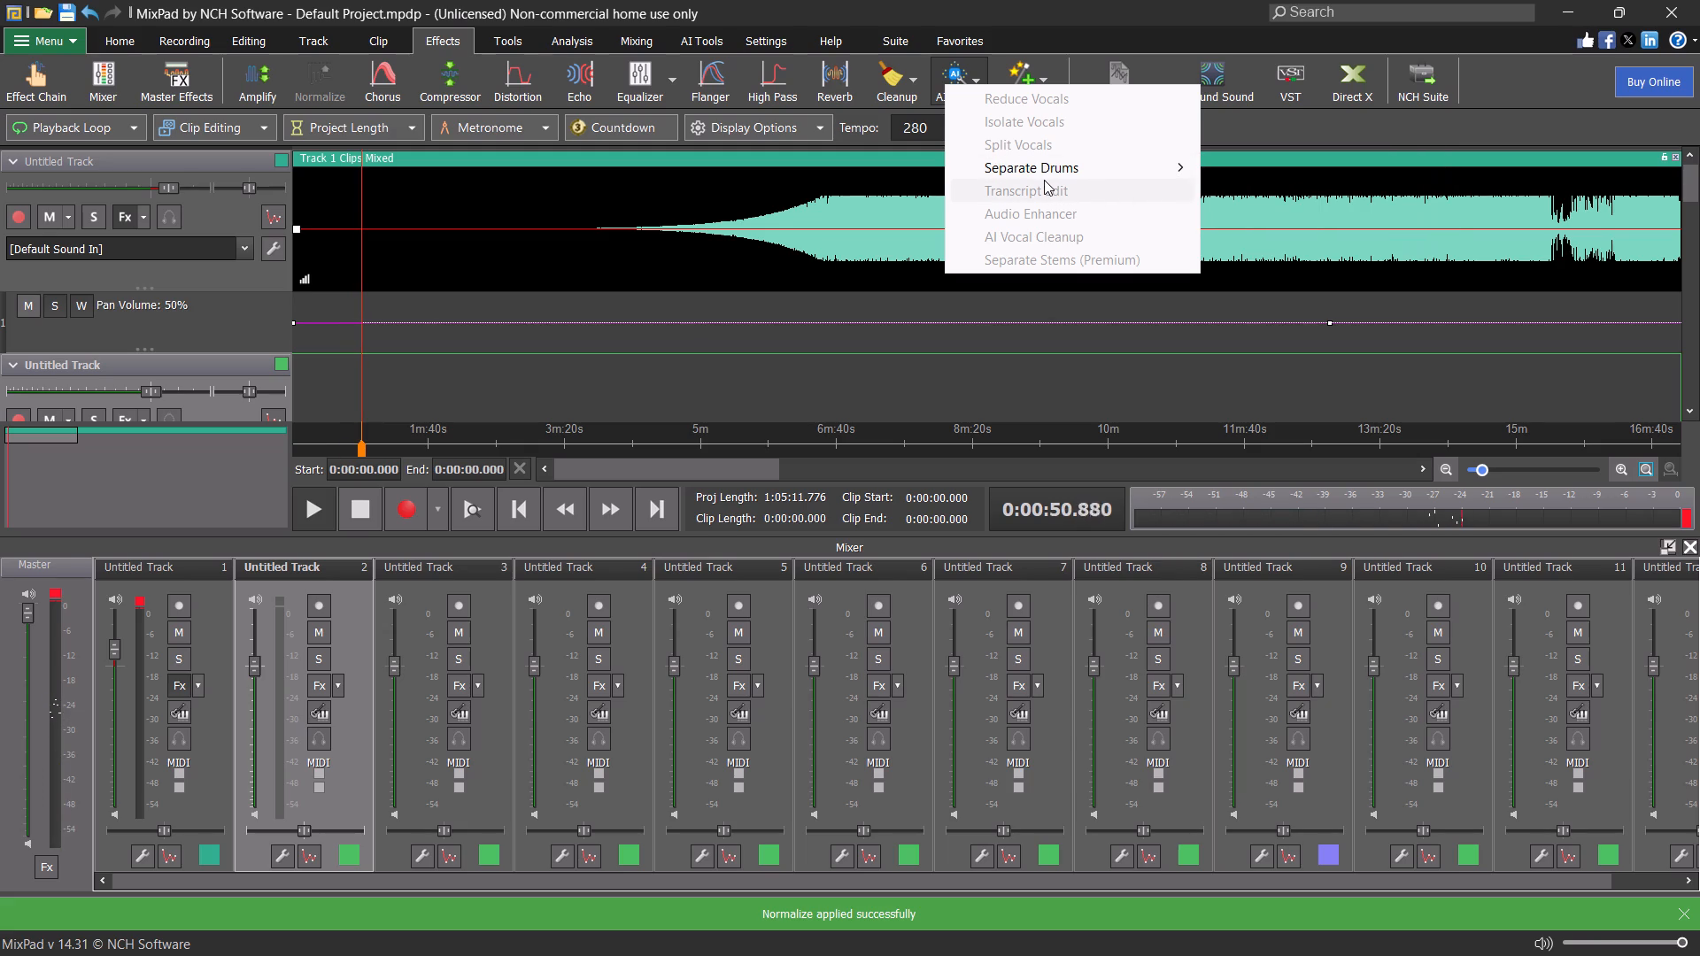
{"action": "left_click", "coordinate": [787, 139]}
{"action": "left_click", "coordinate": [958, 71]}
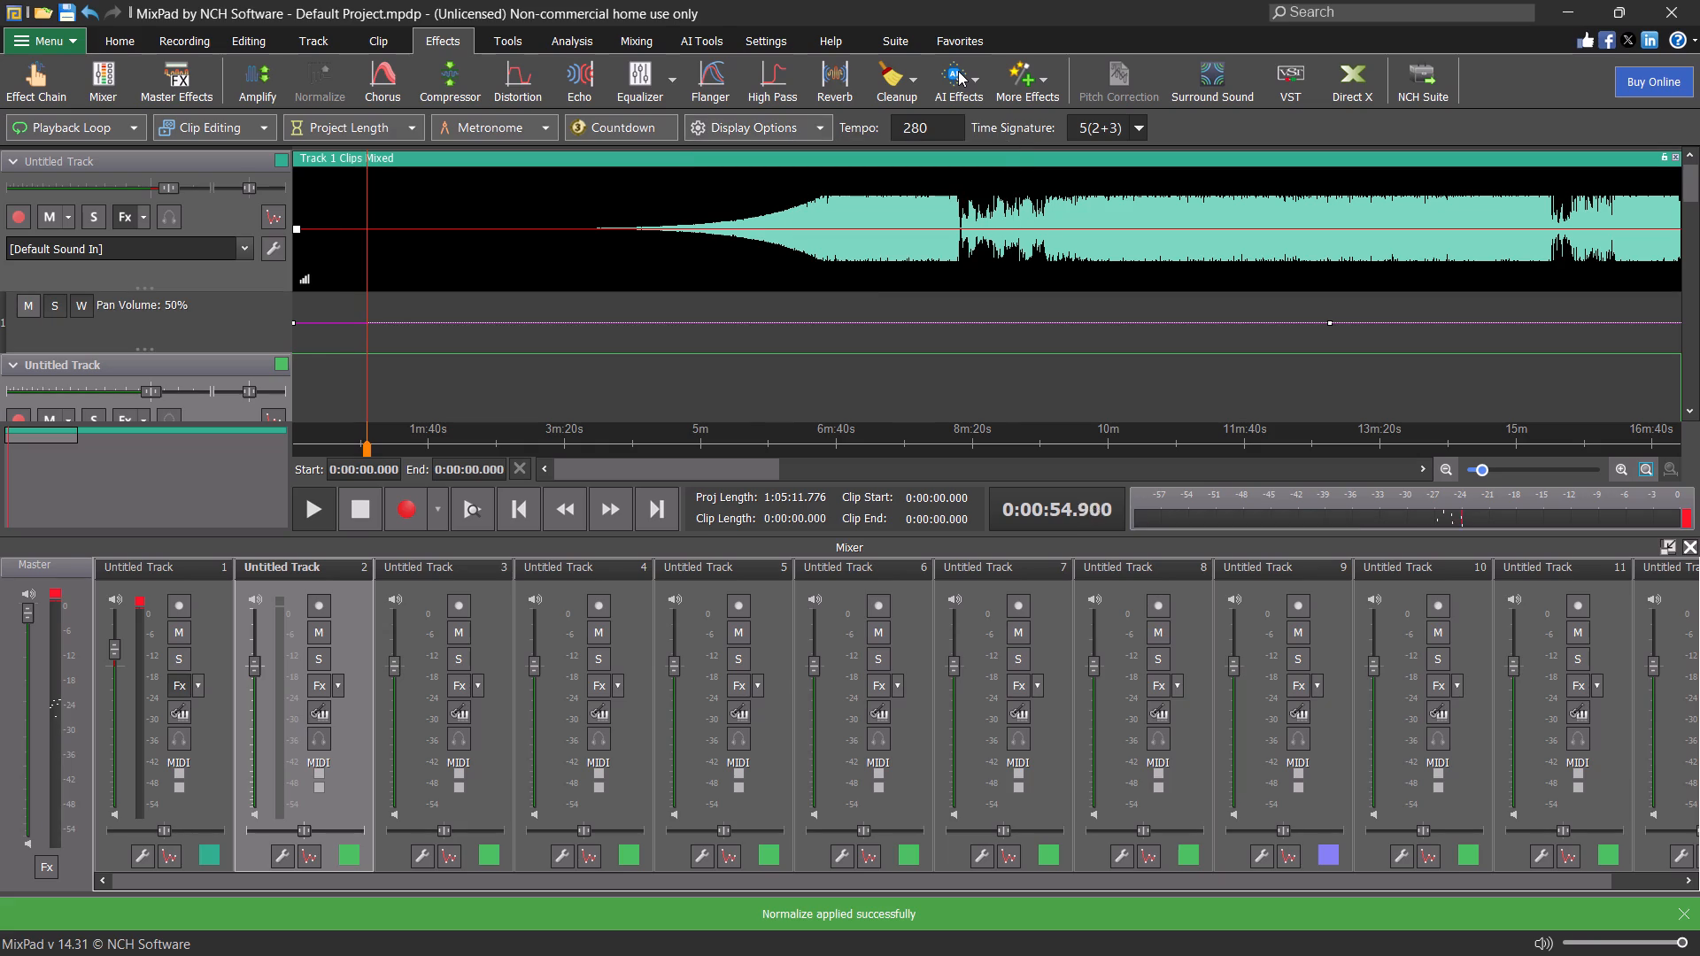
{"action": "left_click", "coordinate": [958, 71]}
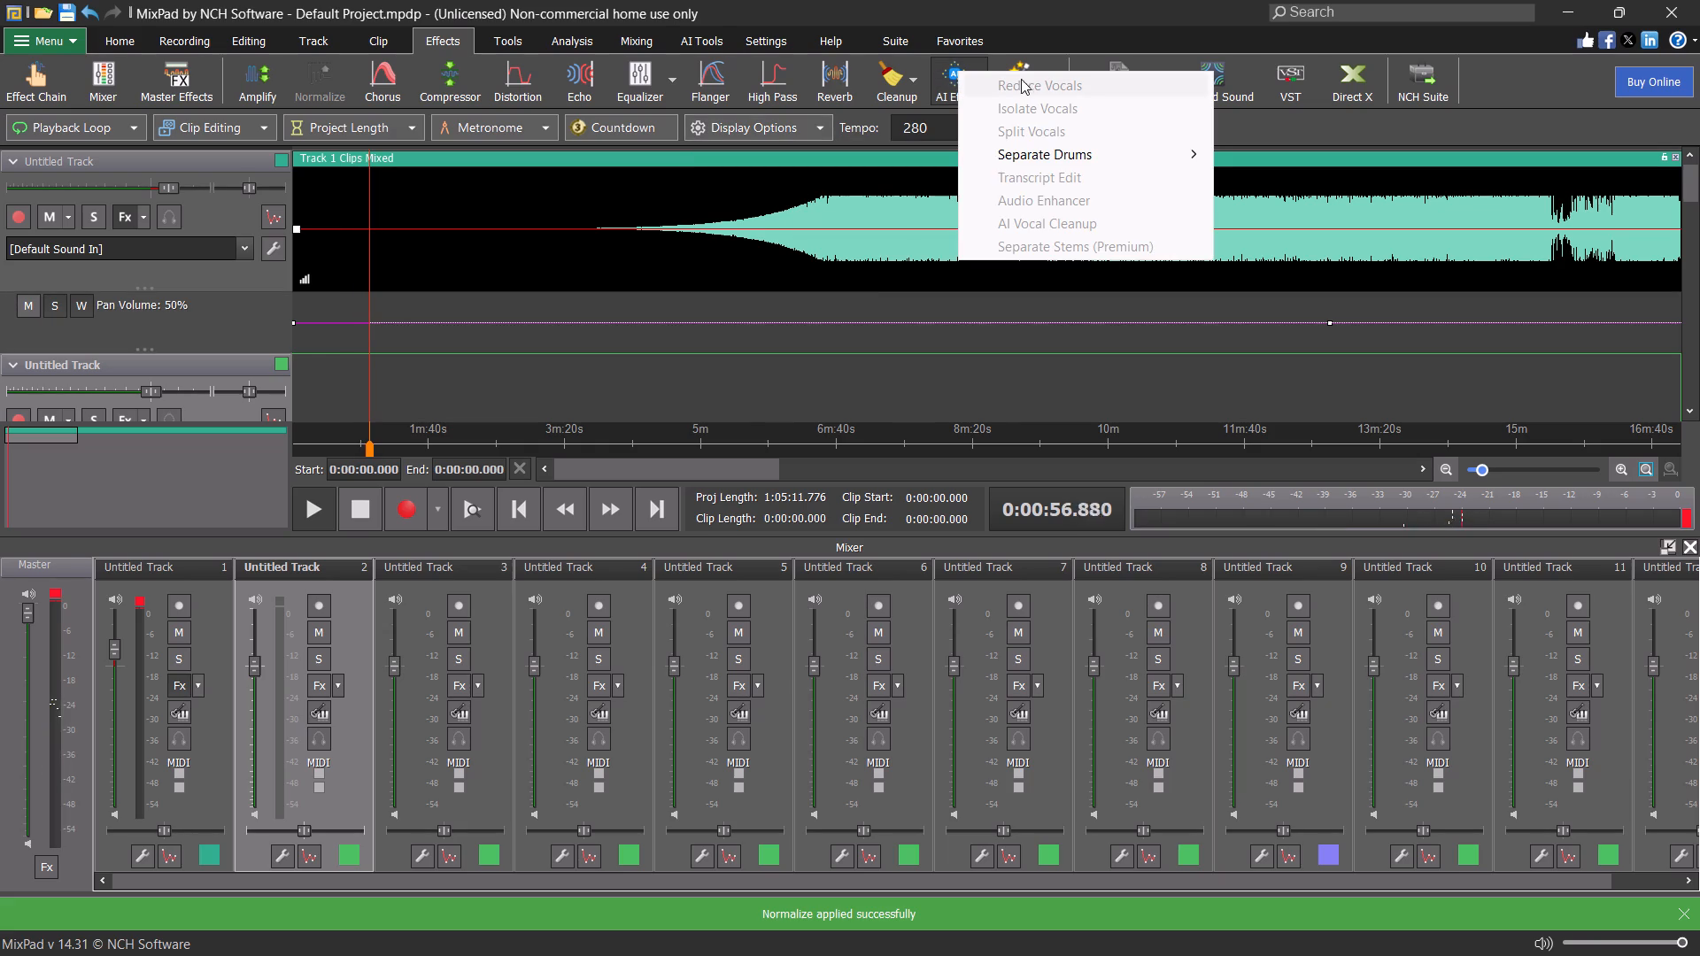
{"action": "left_click", "coordinate": [1032, 62]}
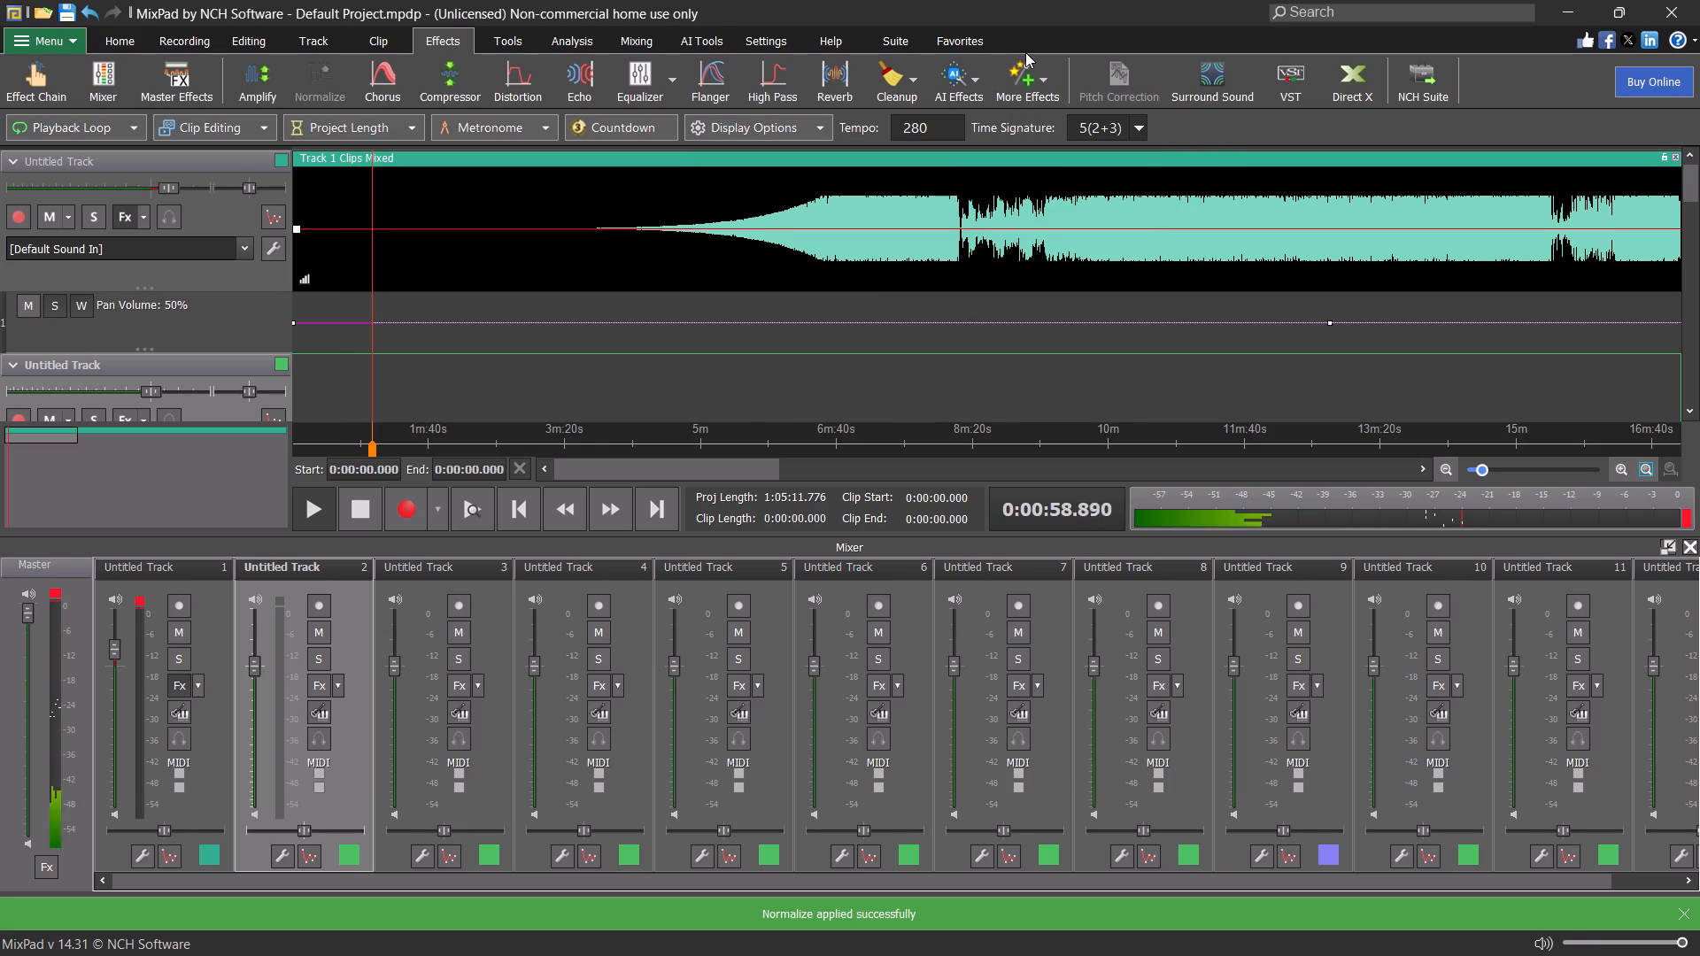
{"action": "left_click", "coordinate": [974, 78]}
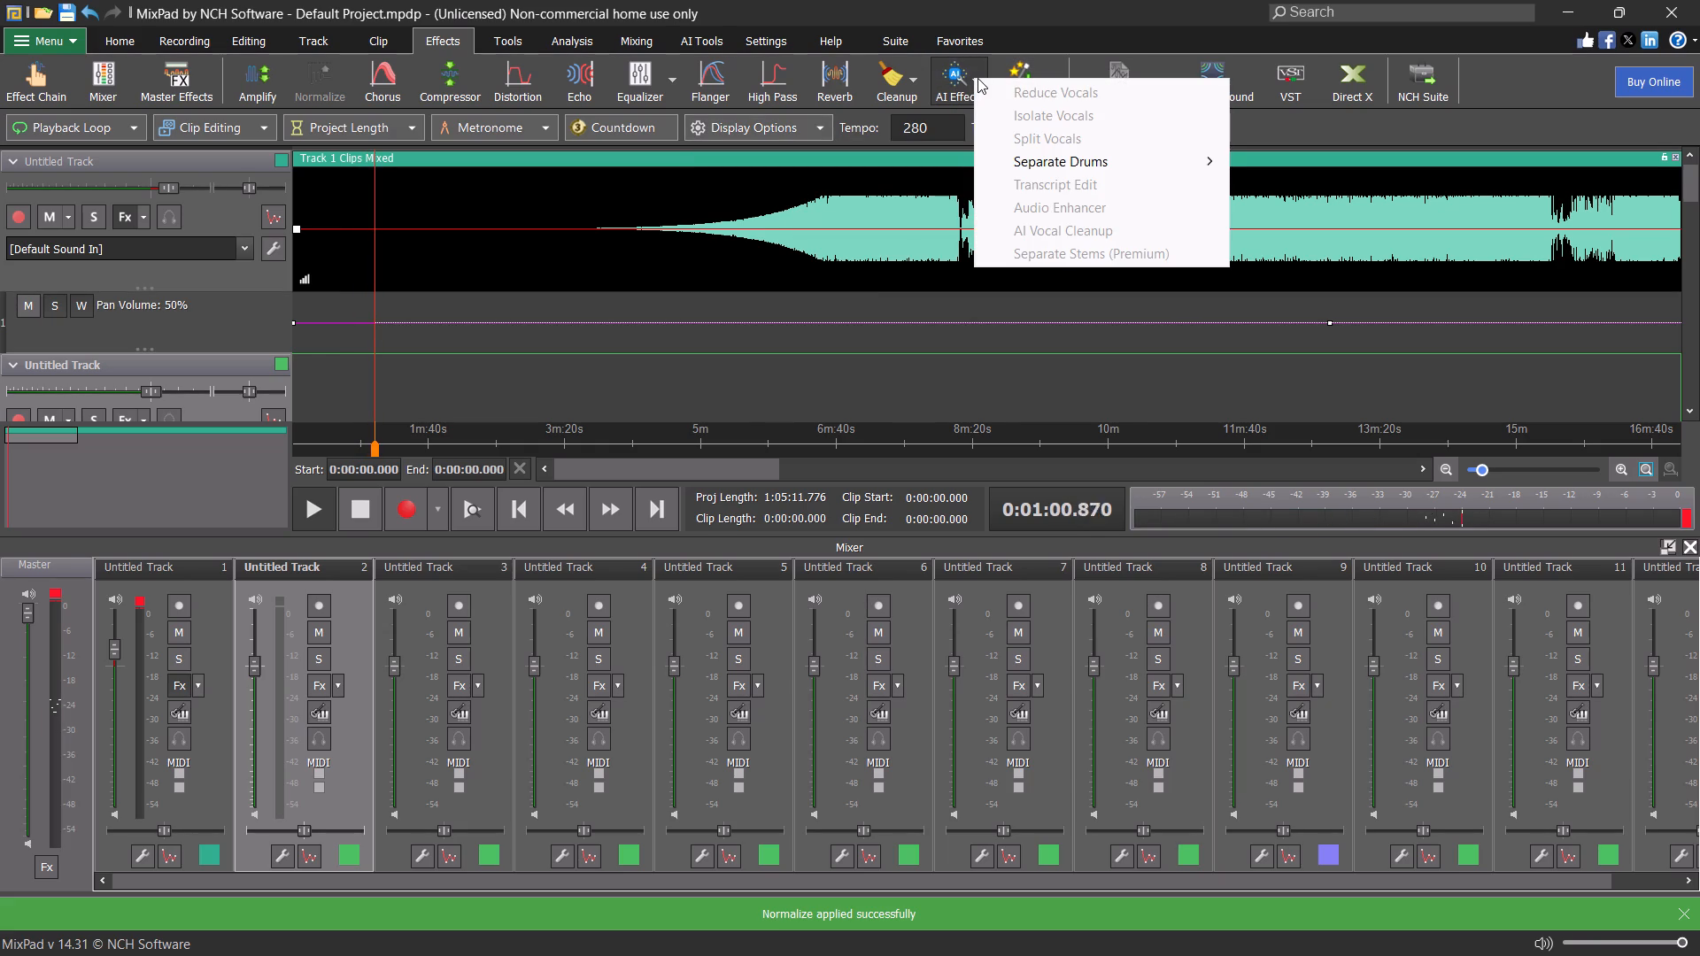
{"action": "left_click", "coordinate": [980, 77]}
Add a Delay effect to Track 2.
{"action": "left_click", "coordinate": [1046, 81]}
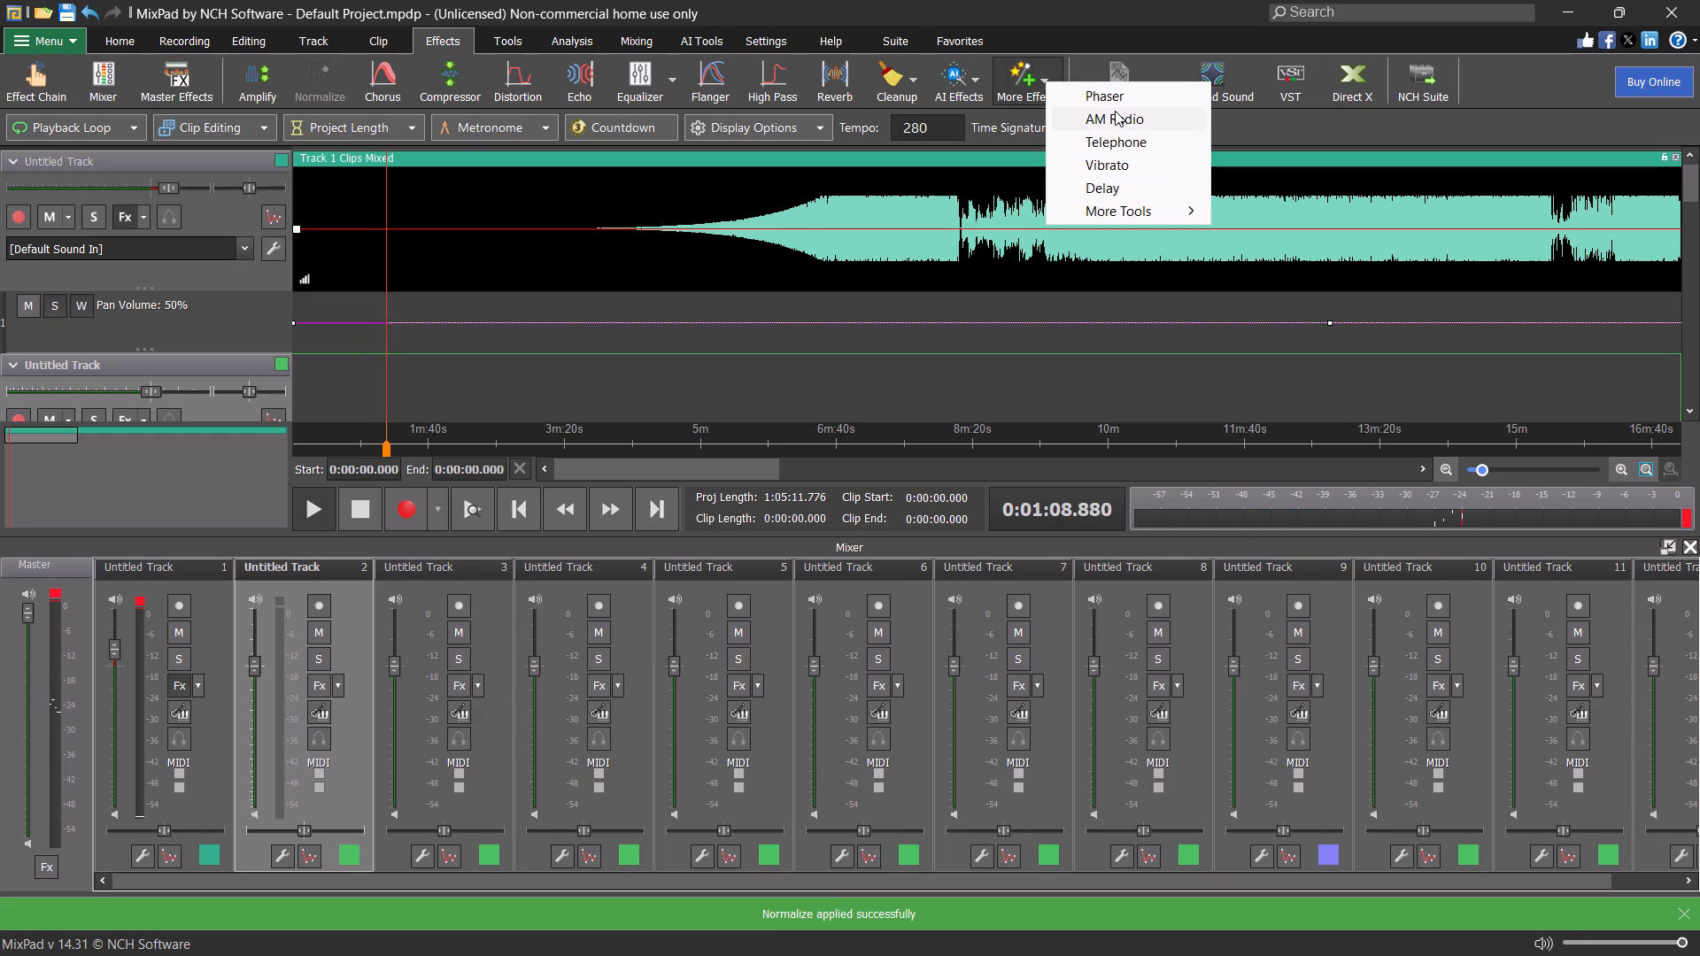
{"action": "left_click", "coordinate": [1097, 182]}
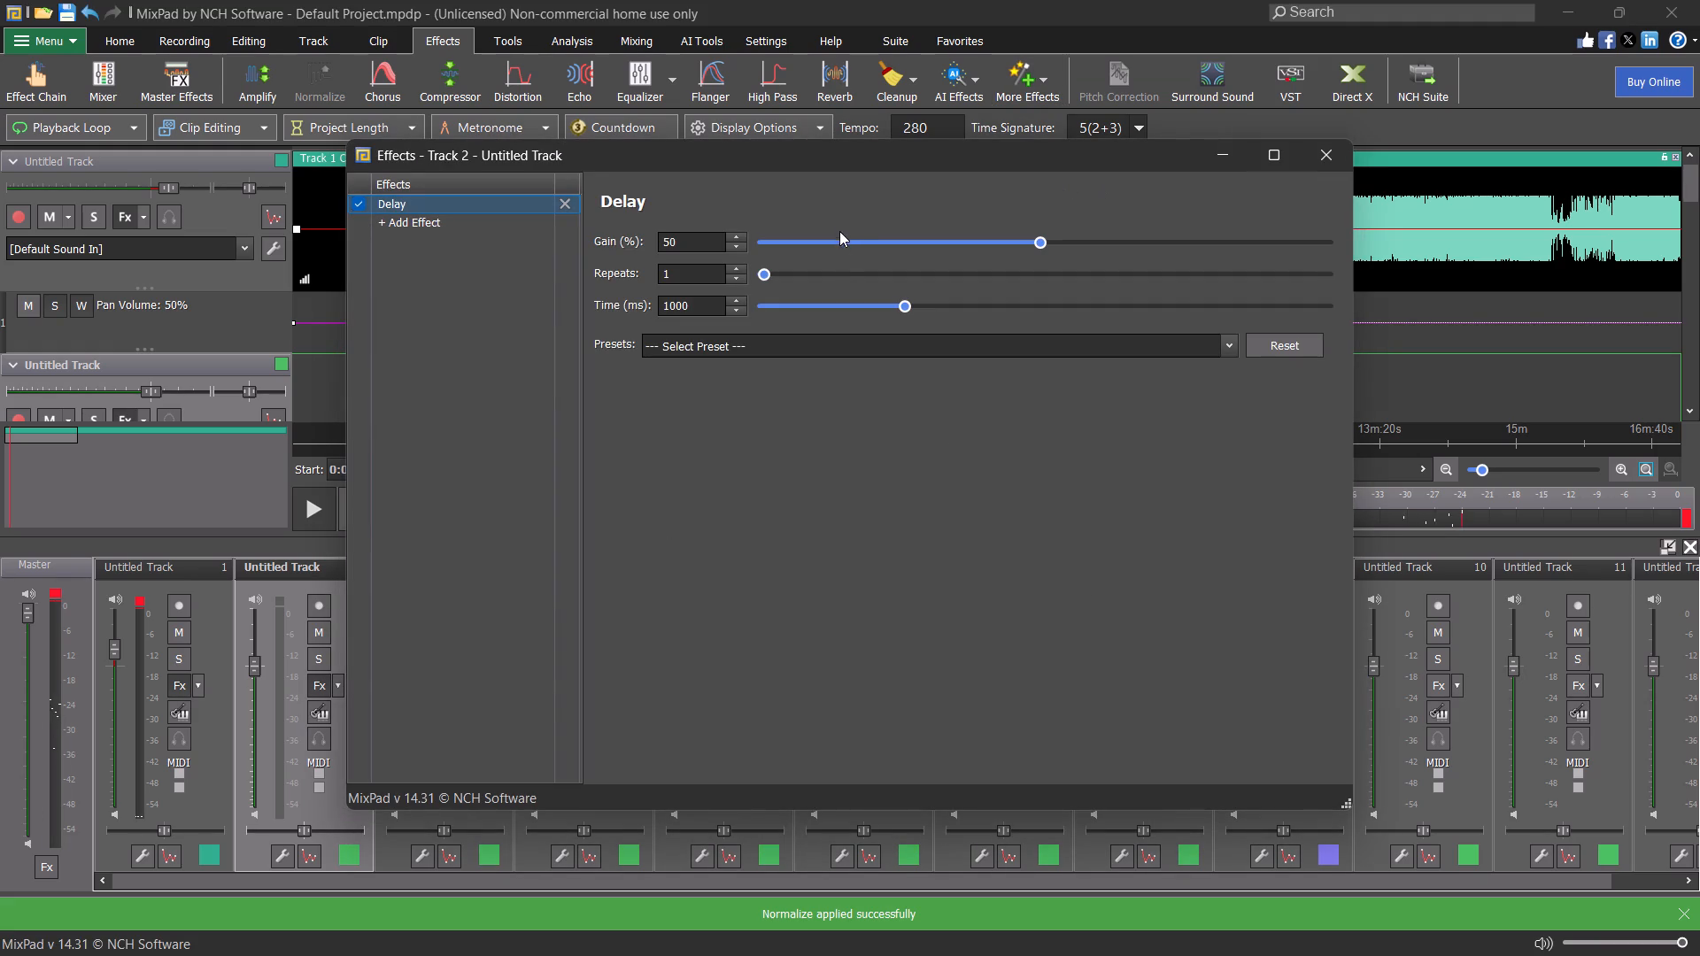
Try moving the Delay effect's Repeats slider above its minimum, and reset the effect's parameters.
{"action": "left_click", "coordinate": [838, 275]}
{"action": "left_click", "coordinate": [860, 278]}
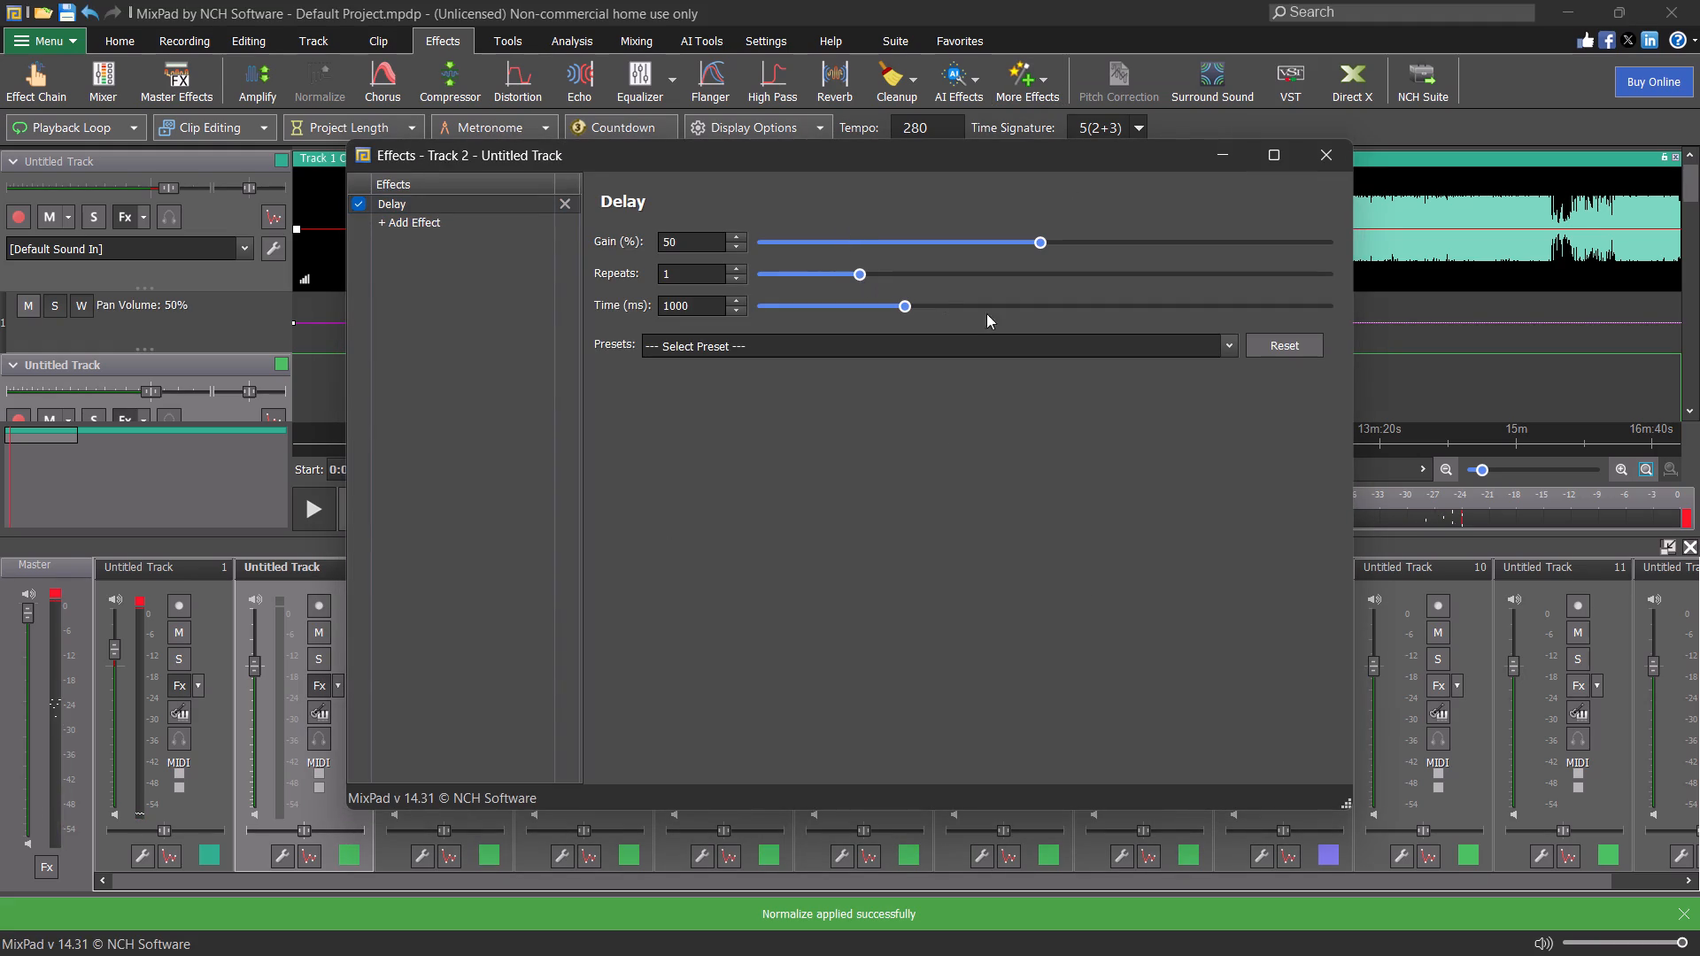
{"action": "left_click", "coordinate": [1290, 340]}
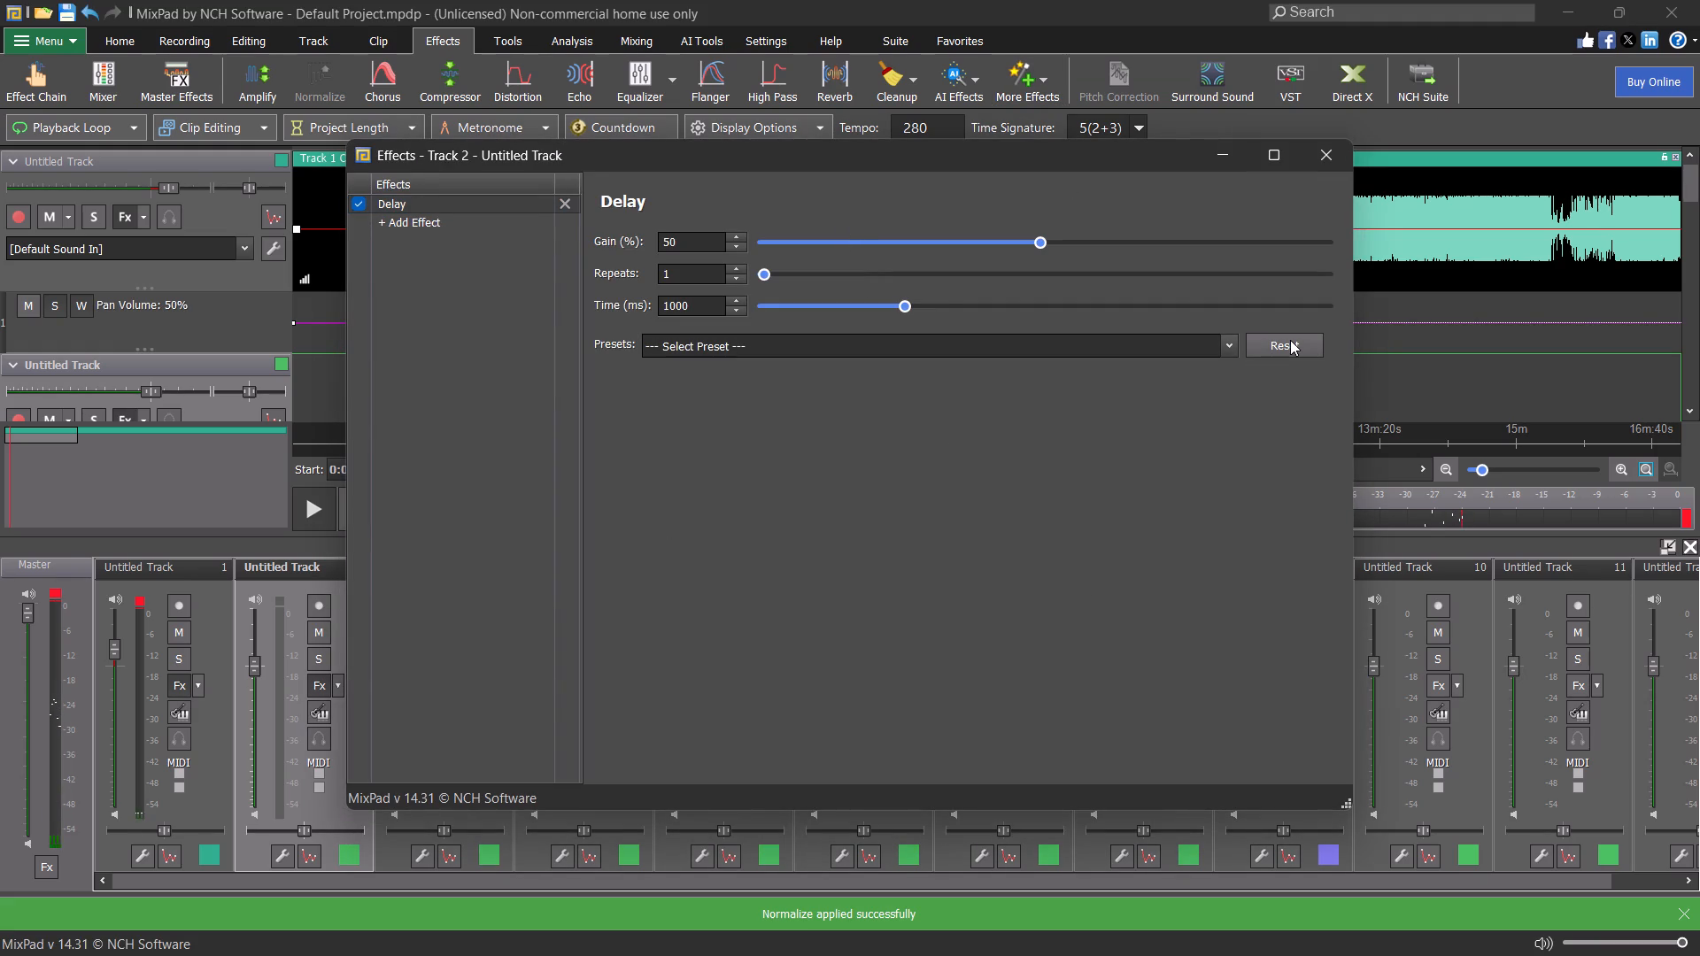
Move the Delay effect's Repeats slider slightly above its minimum and close Track 2's effects window.
{"action": "left_click", "coordinate": [809, 276]}
{"action": "left_click", "coordinate": [815, 276]}
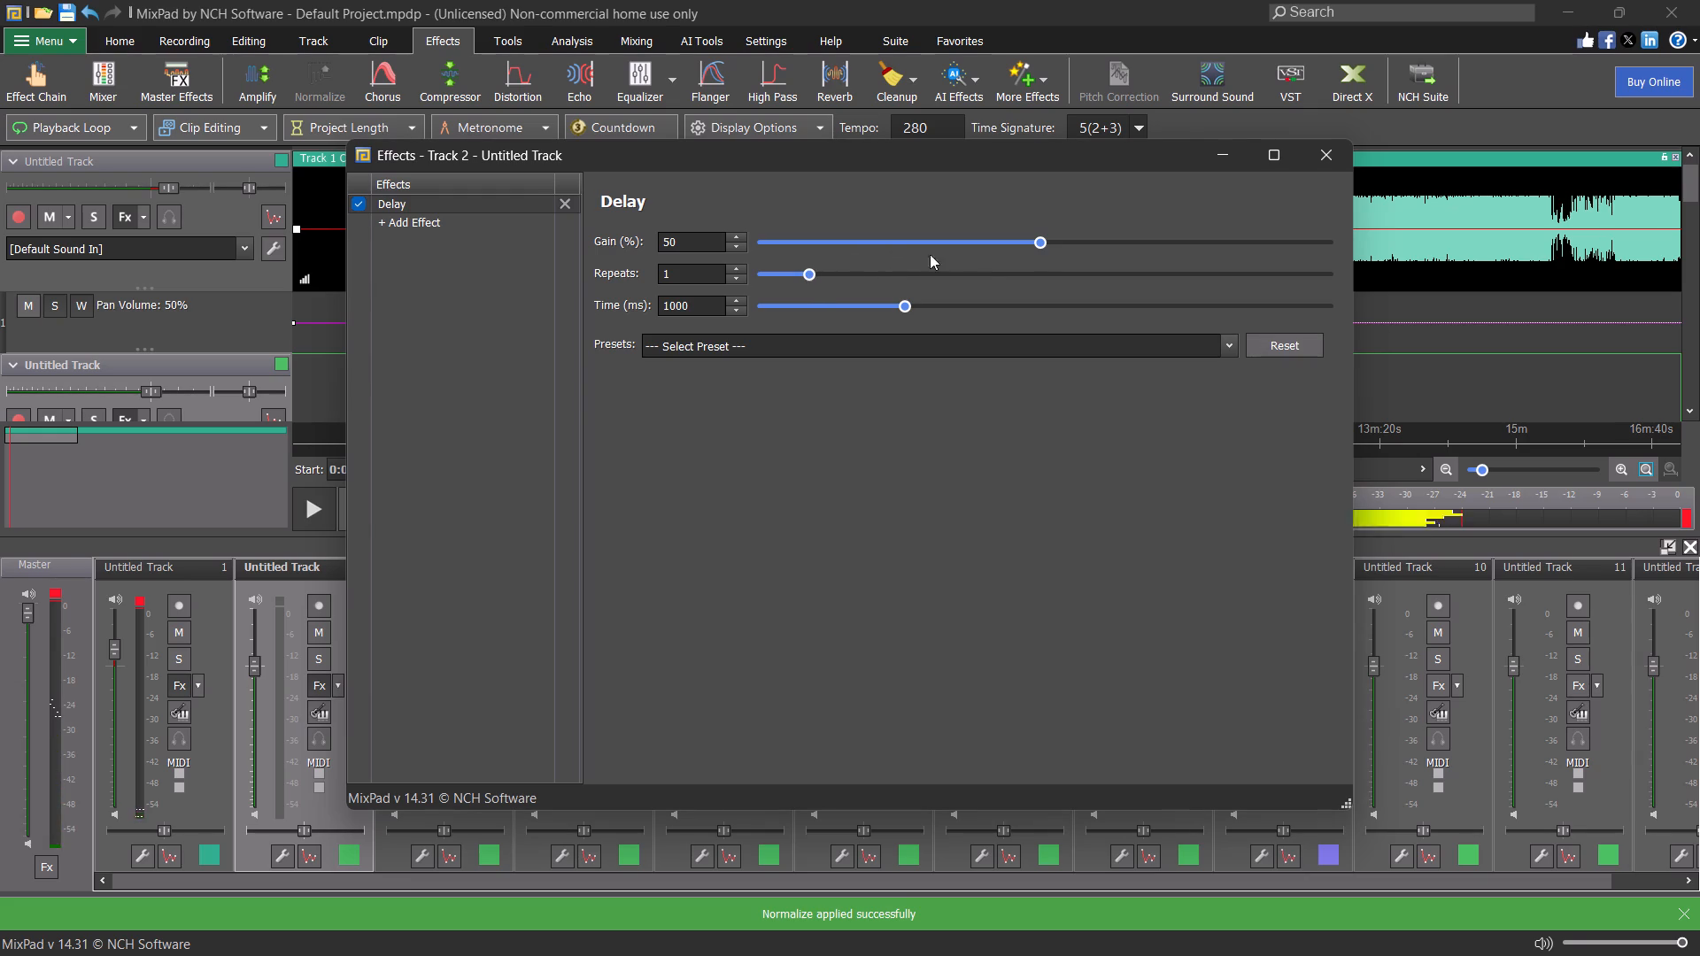
{"action": "left_click", "coordinate": [1315, 153]}
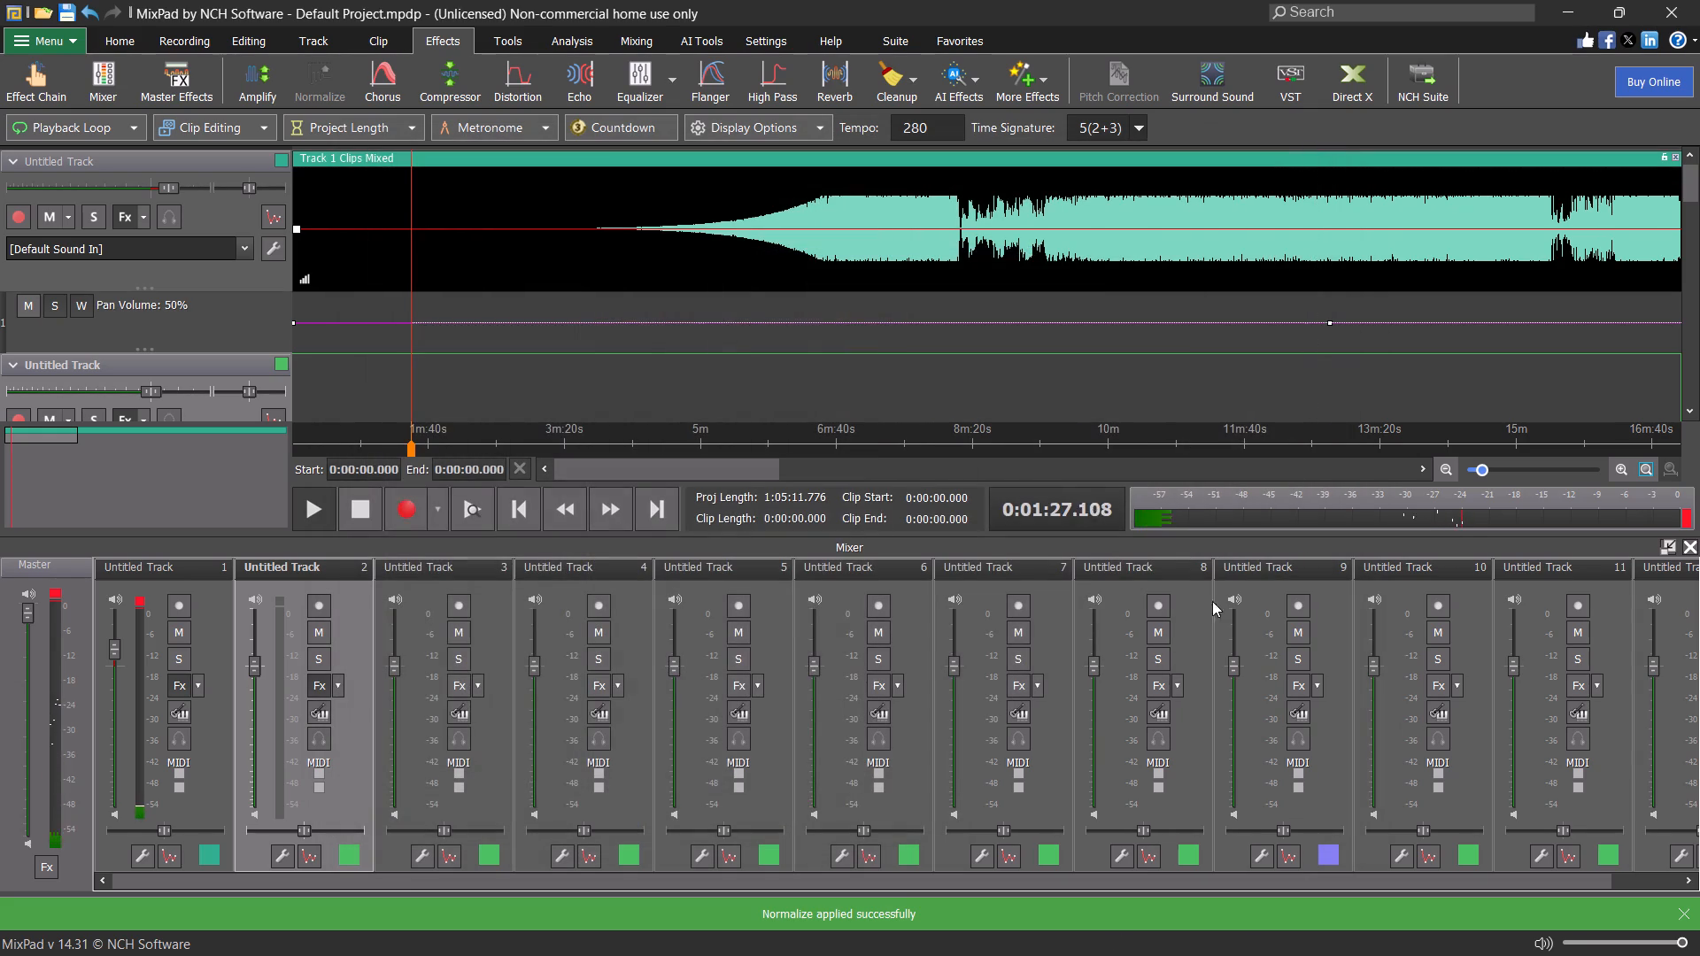
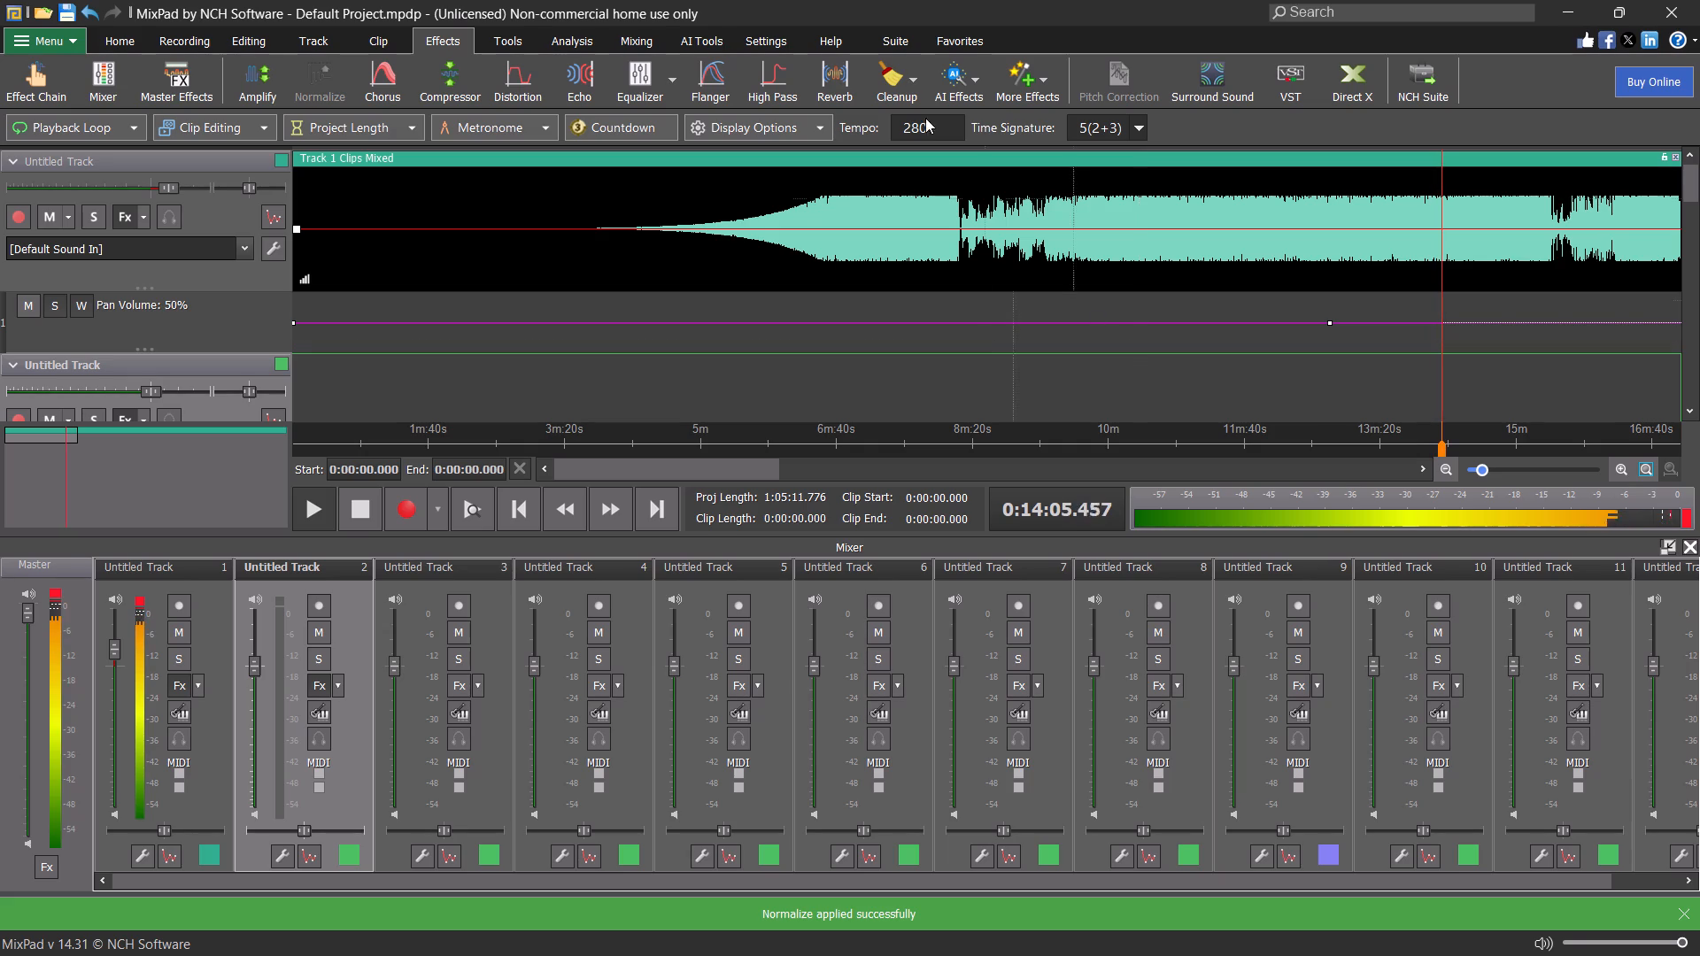
Add a Distortion effect to Track 2's effect chain.
{"action": "left_click", "coordinate": [523, 73]}
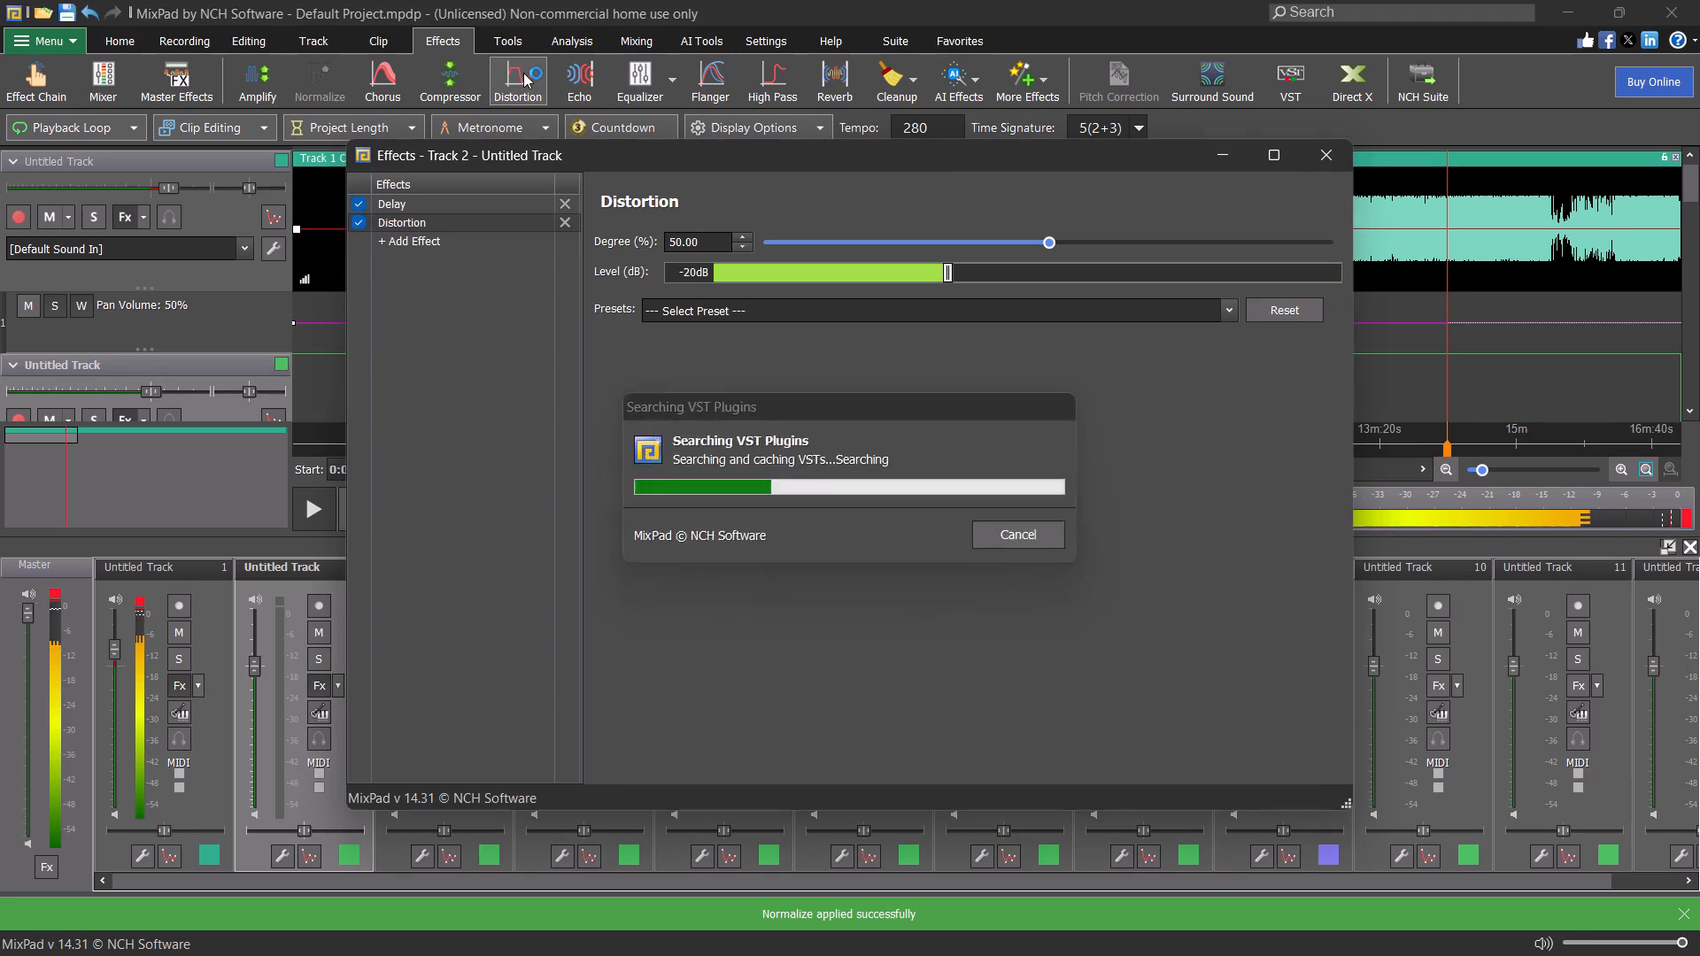
Add a Phaser modulation effect to Track 2 after the Distortion effect, and minimize the track's effects window.
{"action": "left_click", "coordinate": [545, 241]}
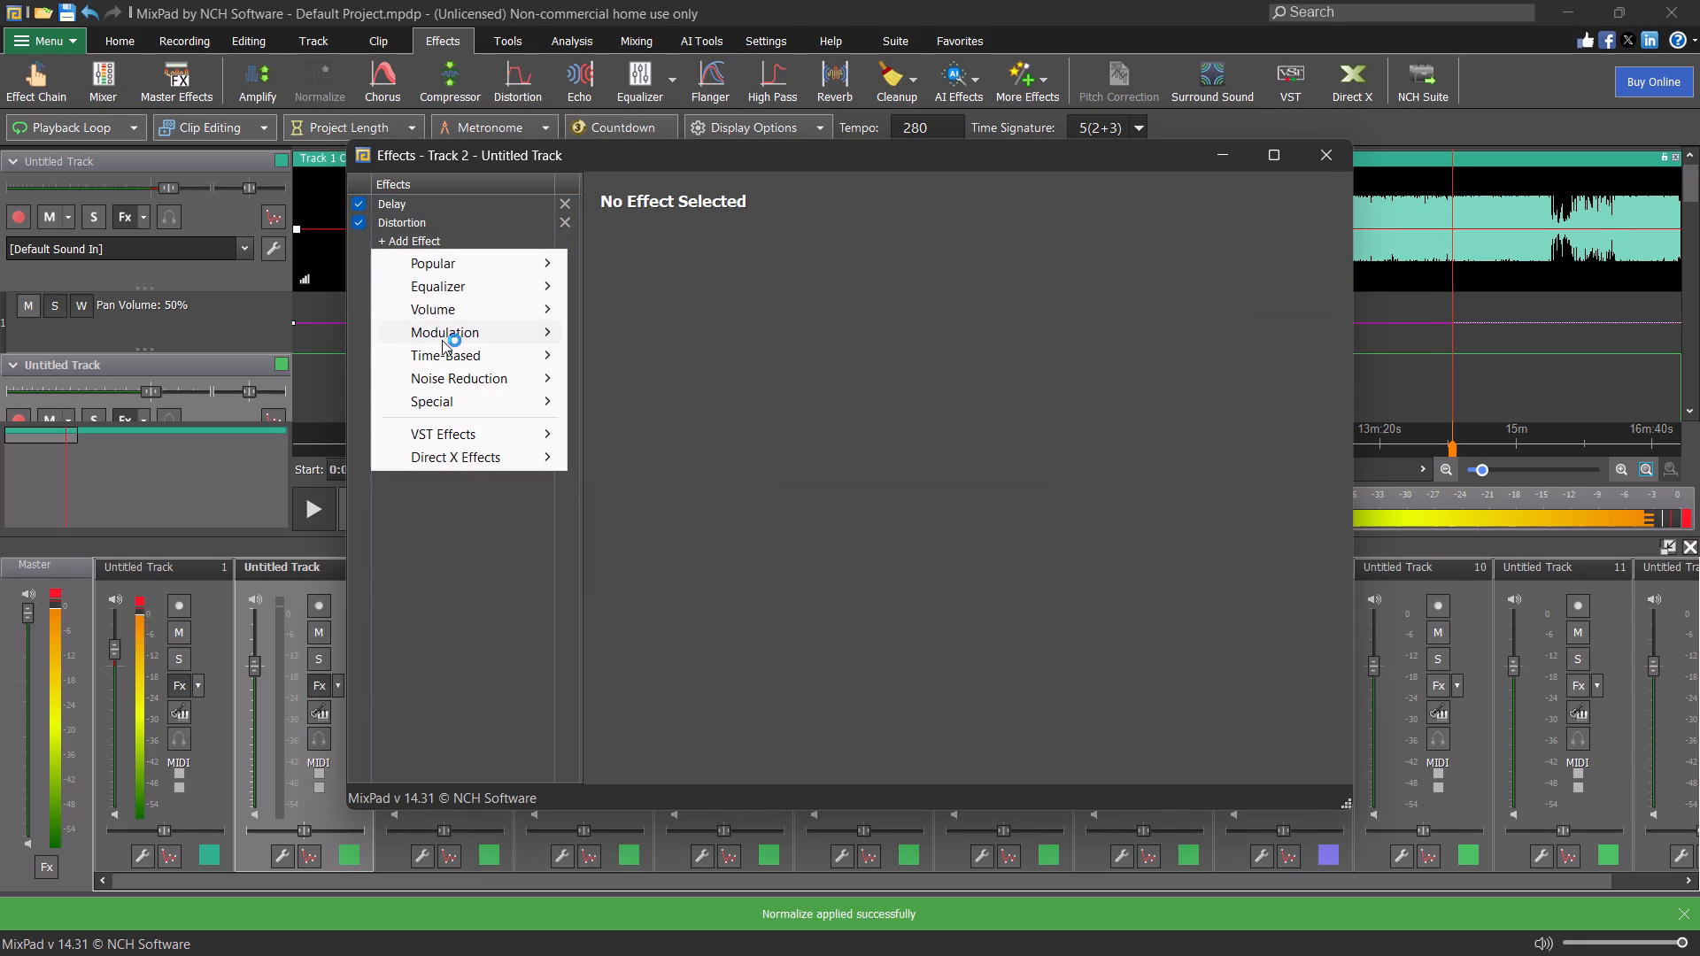
{"action": "left_click", "coordinate": [442, 333]}
{"action": "left_click", "coordinate": [646, 395]}
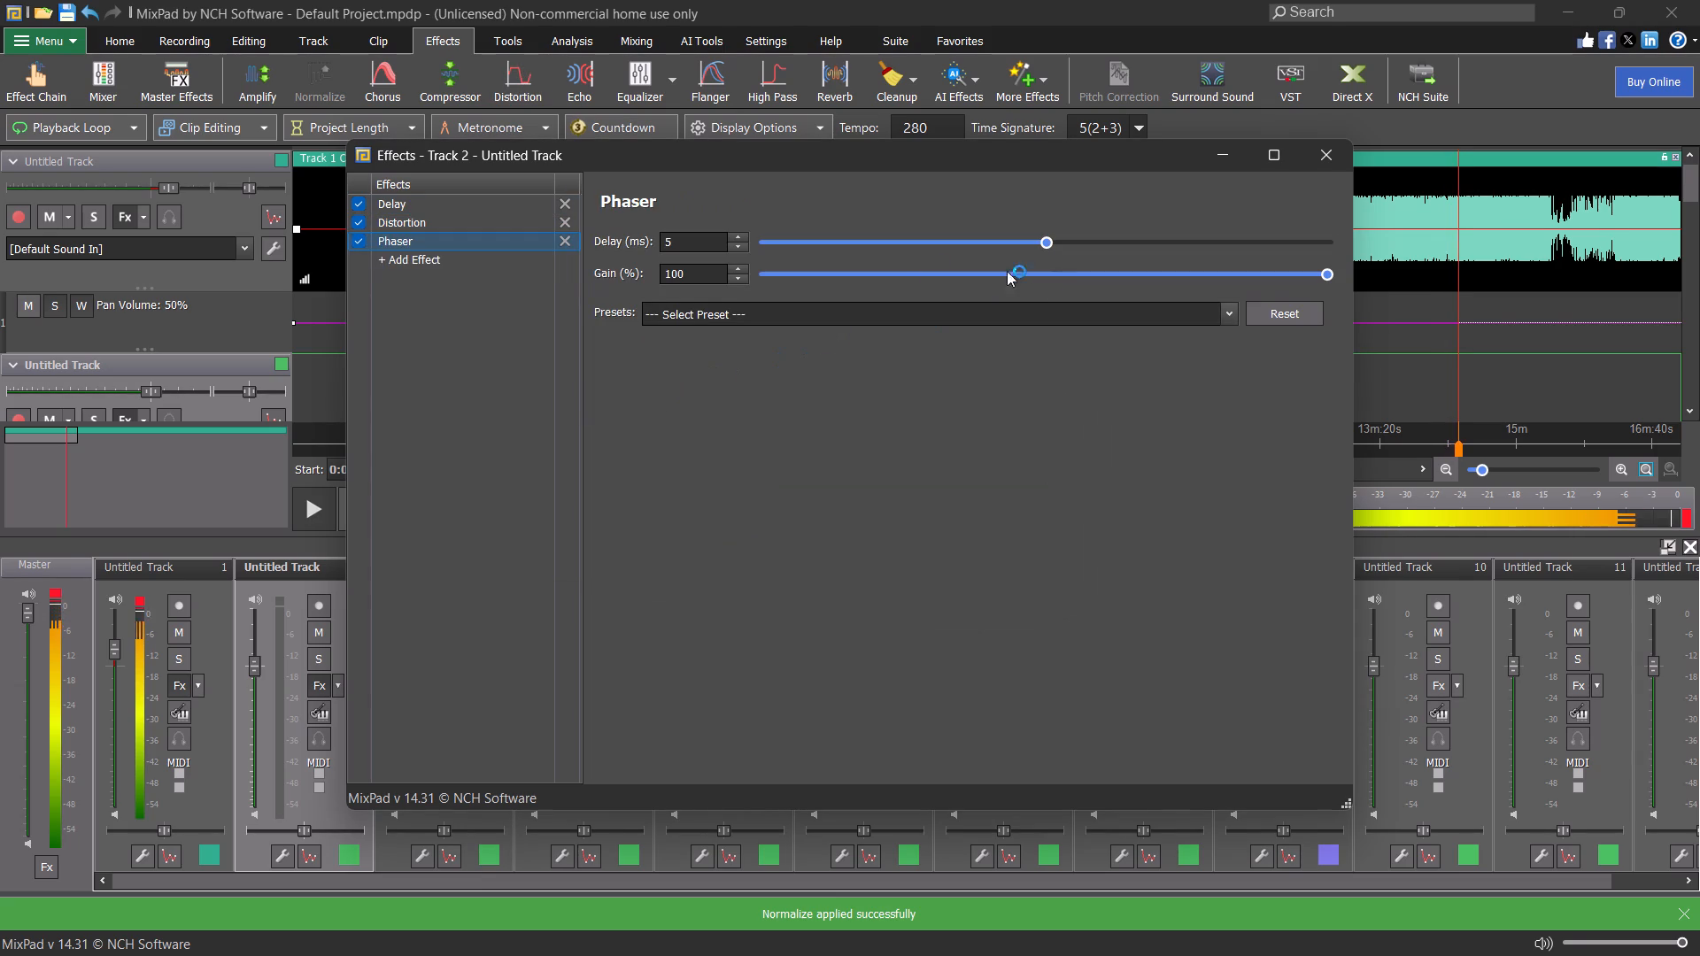
{"action": "left_click", "coordinate": [1235, 155]}
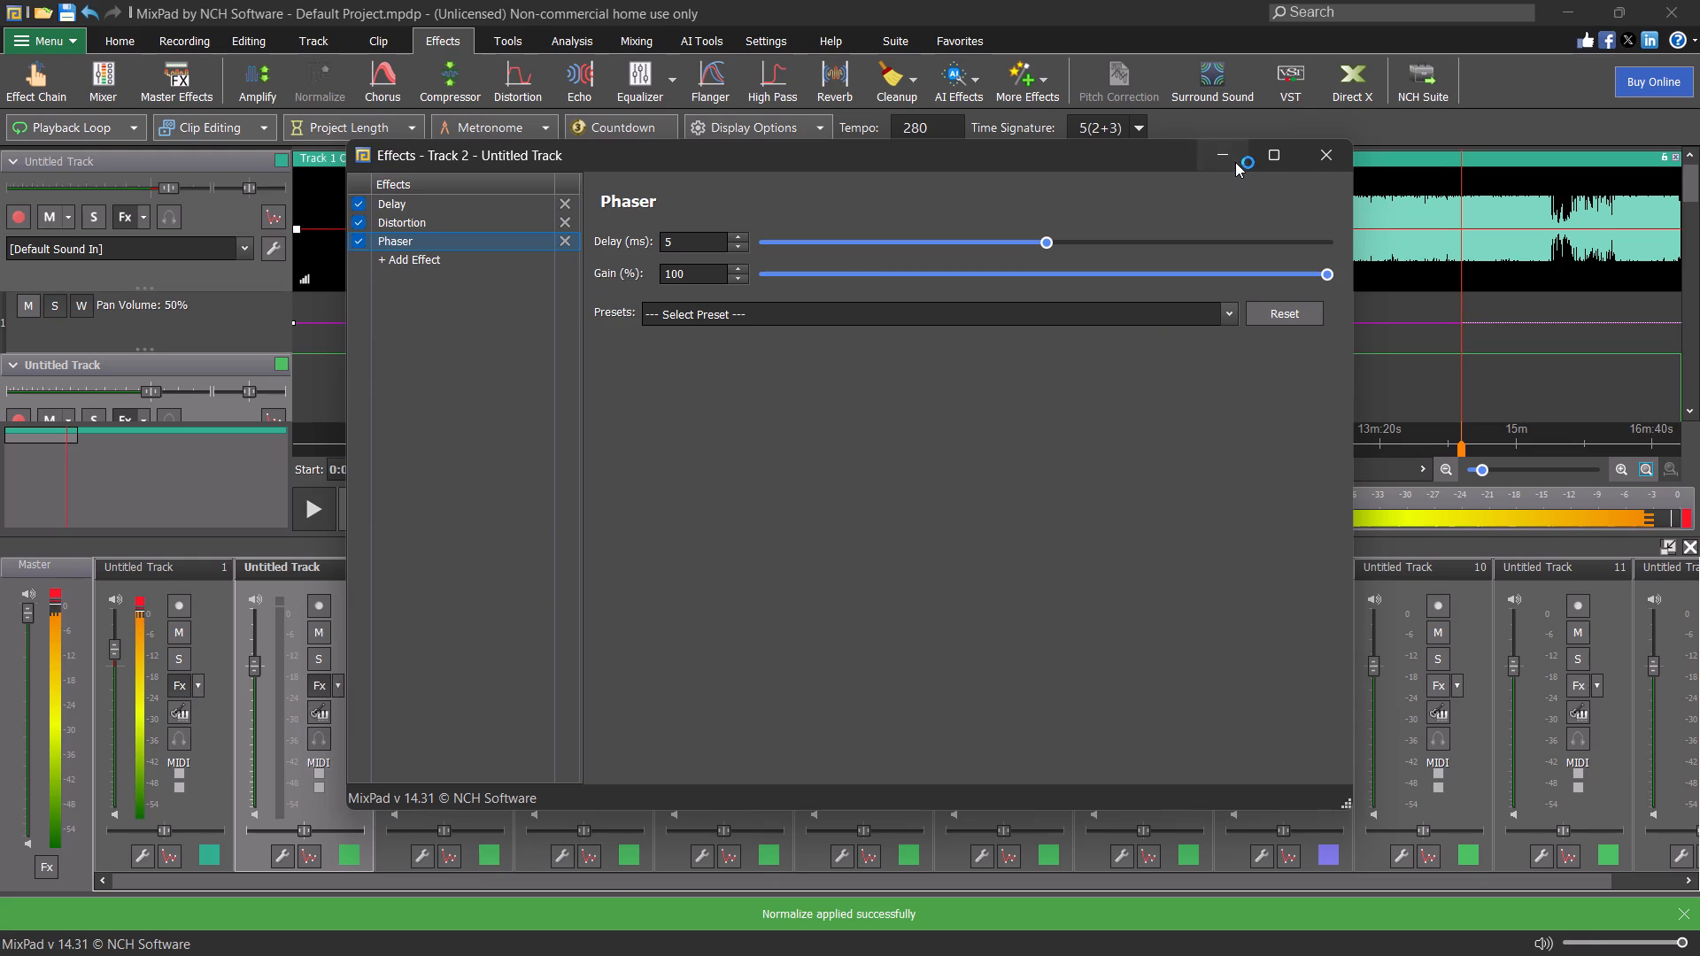